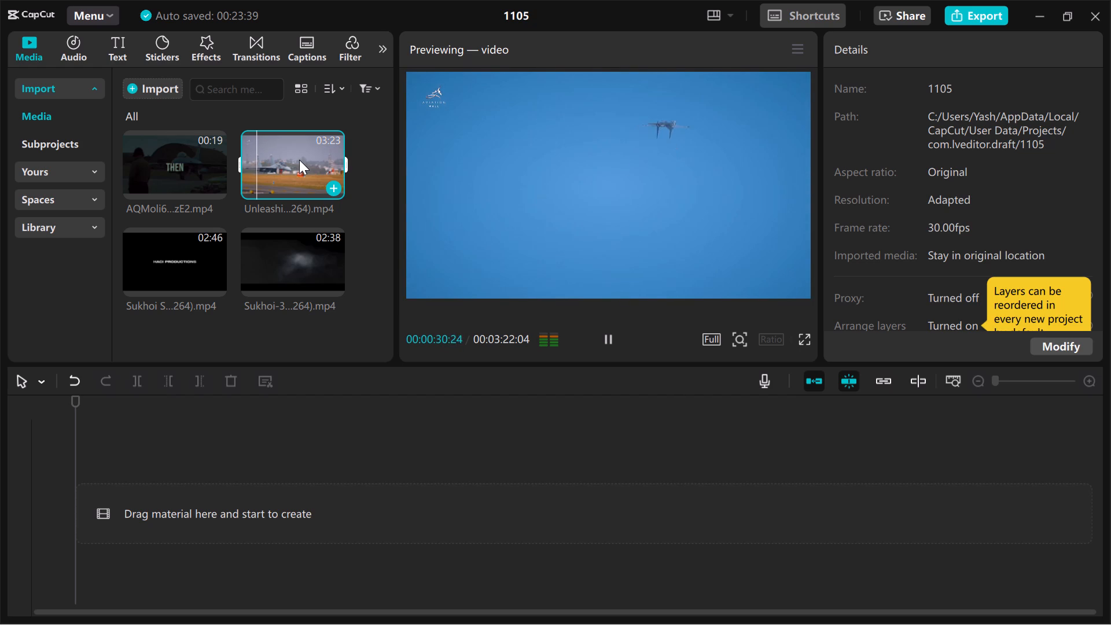
Preview the 19-second AQMoli6…zE2.mp4 clip and place it at the start of the main timeline track.
left_click(182, 177)
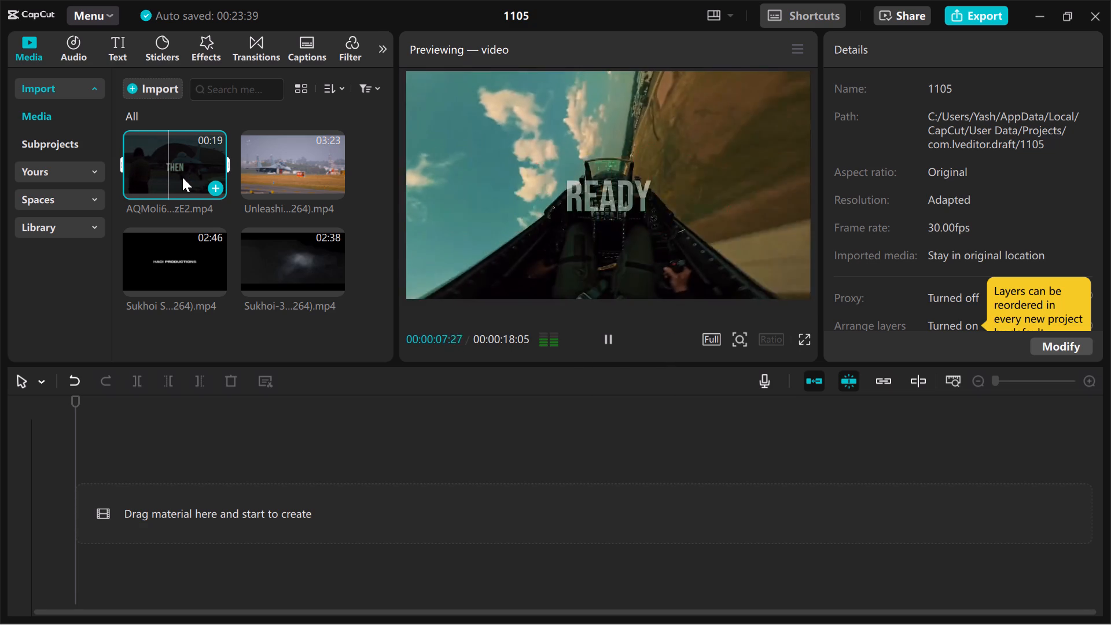
left_click(247, 434)
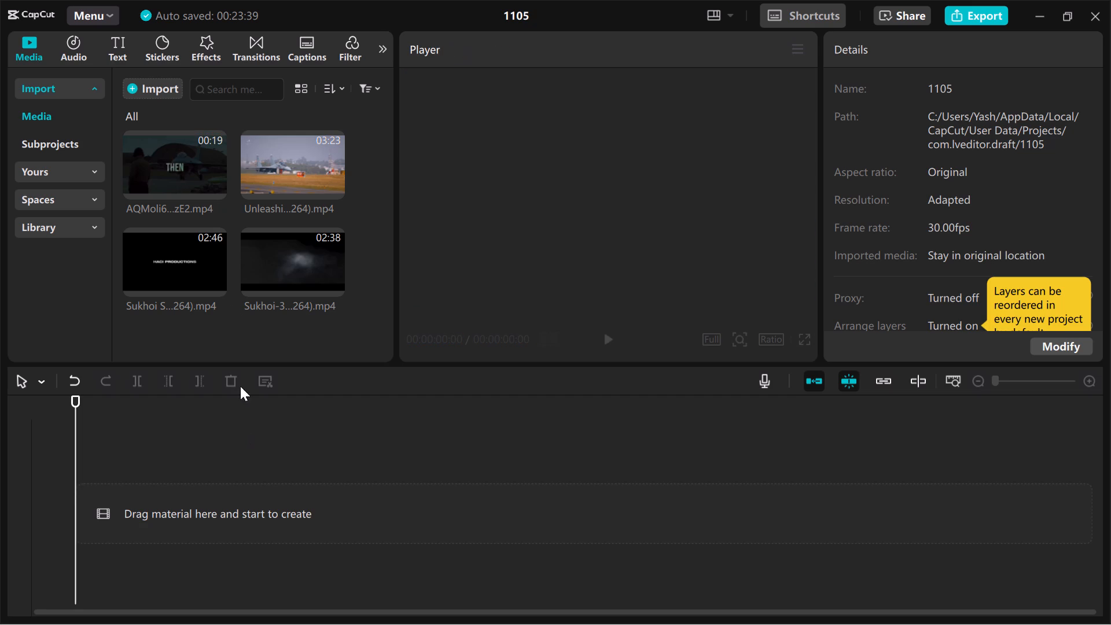
left_click(176, 182)
left_click_drag(176, 182, 202, 504)
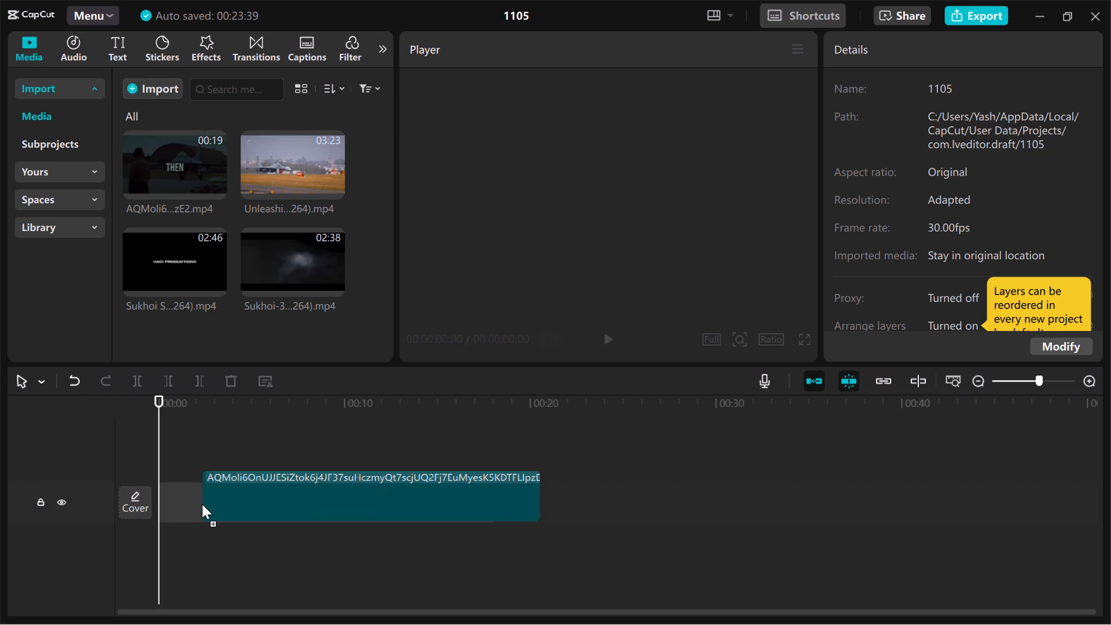
left_click_drag(202, 504, 202, 507)
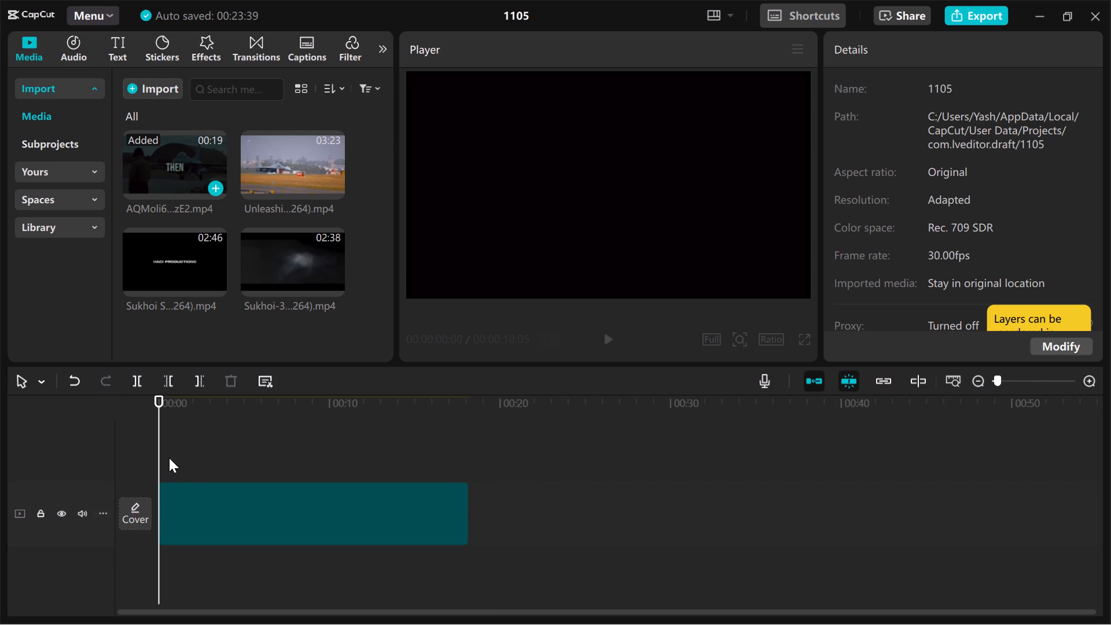
Play the AQMoli6…zE2.mp4 clip on the timeline from start to end.
key("space")
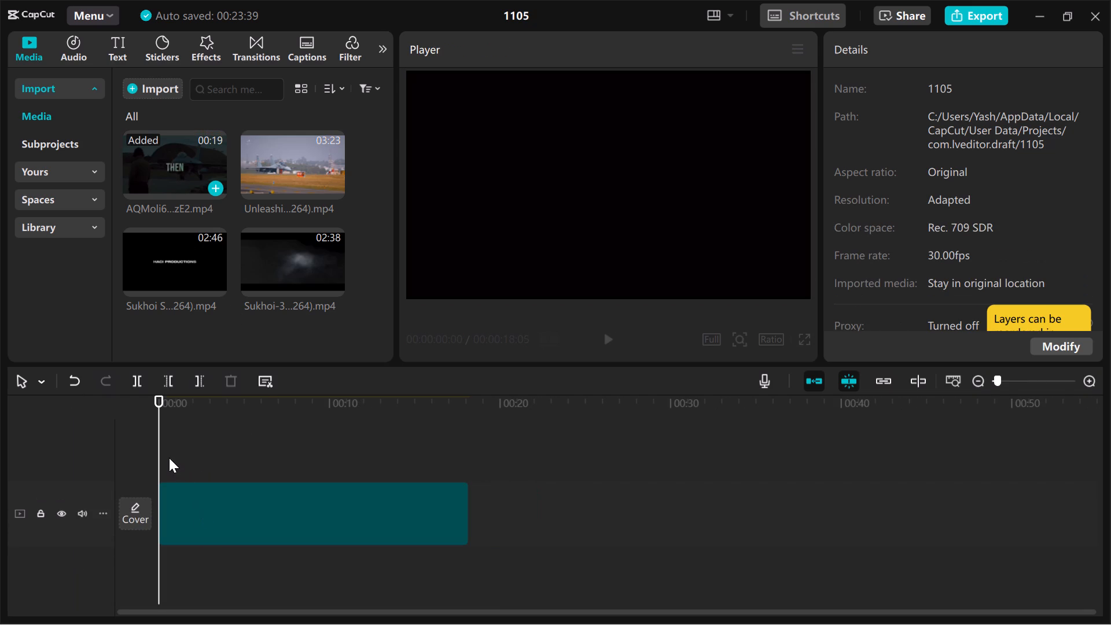
key("space")
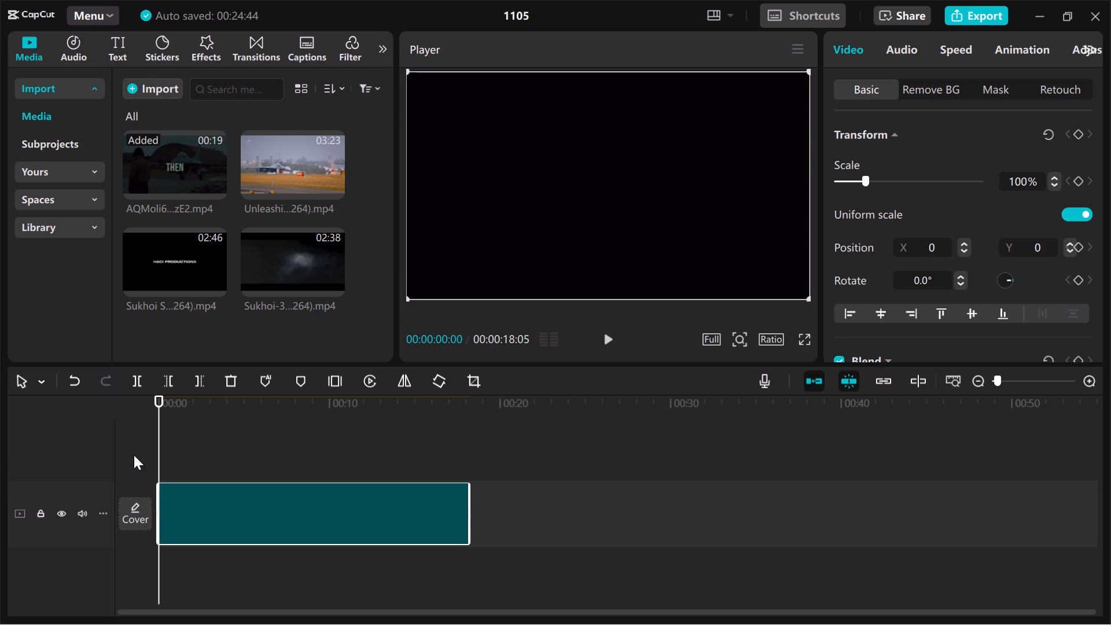
key("space")
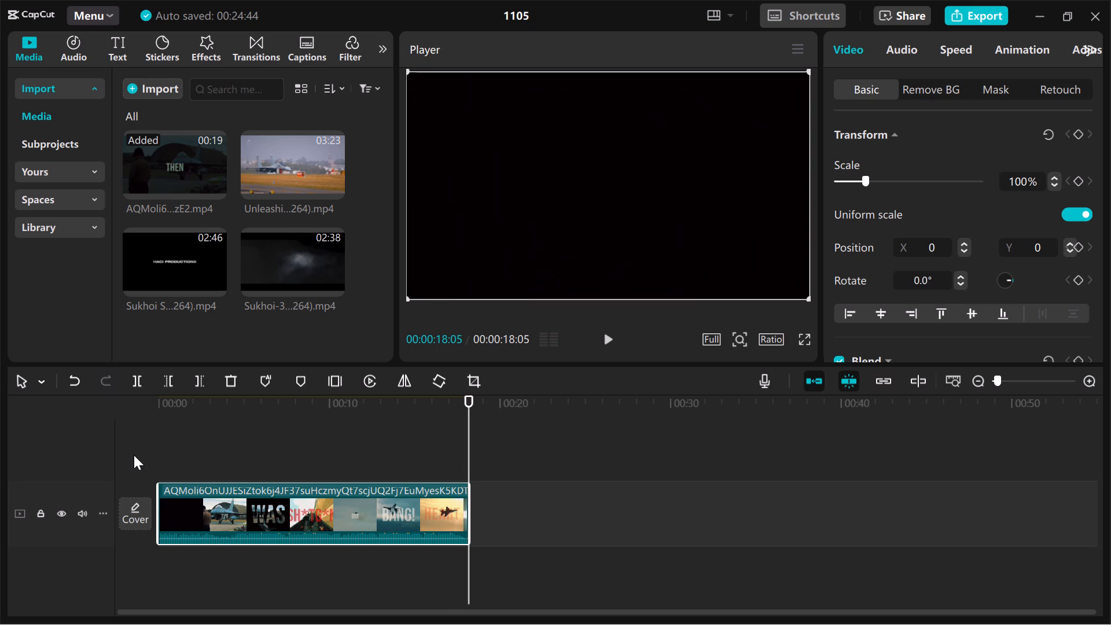
left_click(153, 456)
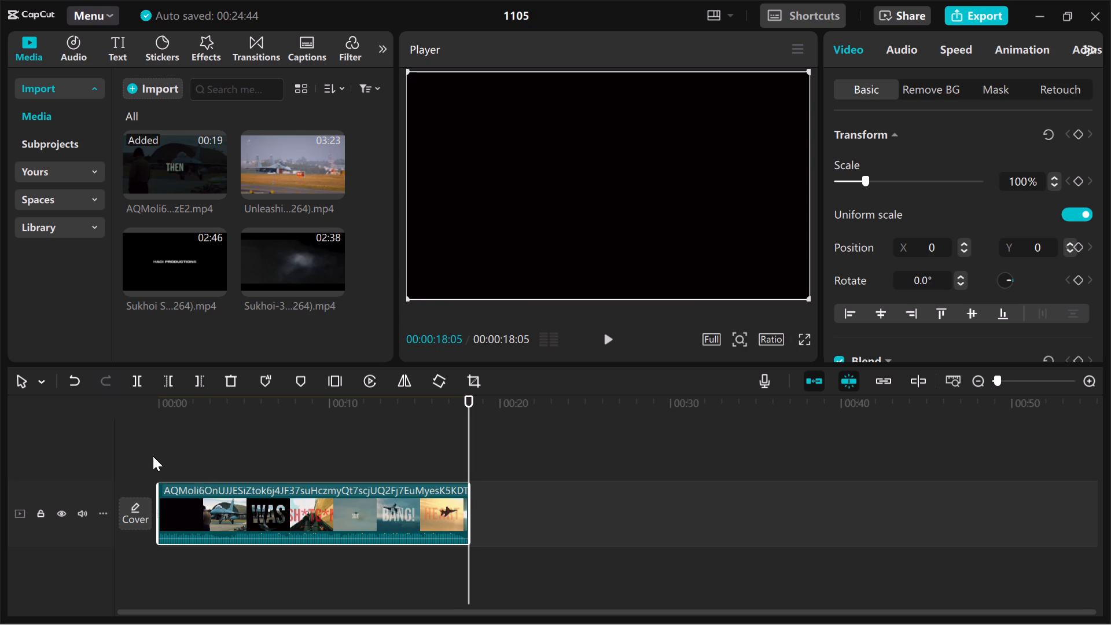
left_click(153, 456)
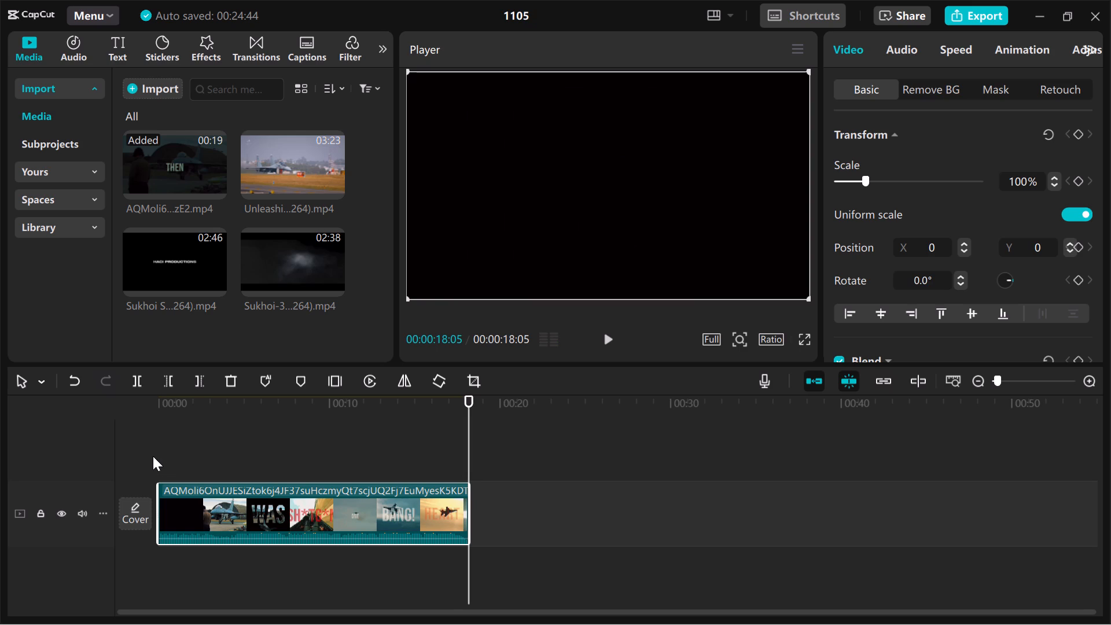
left_click(153, 456)
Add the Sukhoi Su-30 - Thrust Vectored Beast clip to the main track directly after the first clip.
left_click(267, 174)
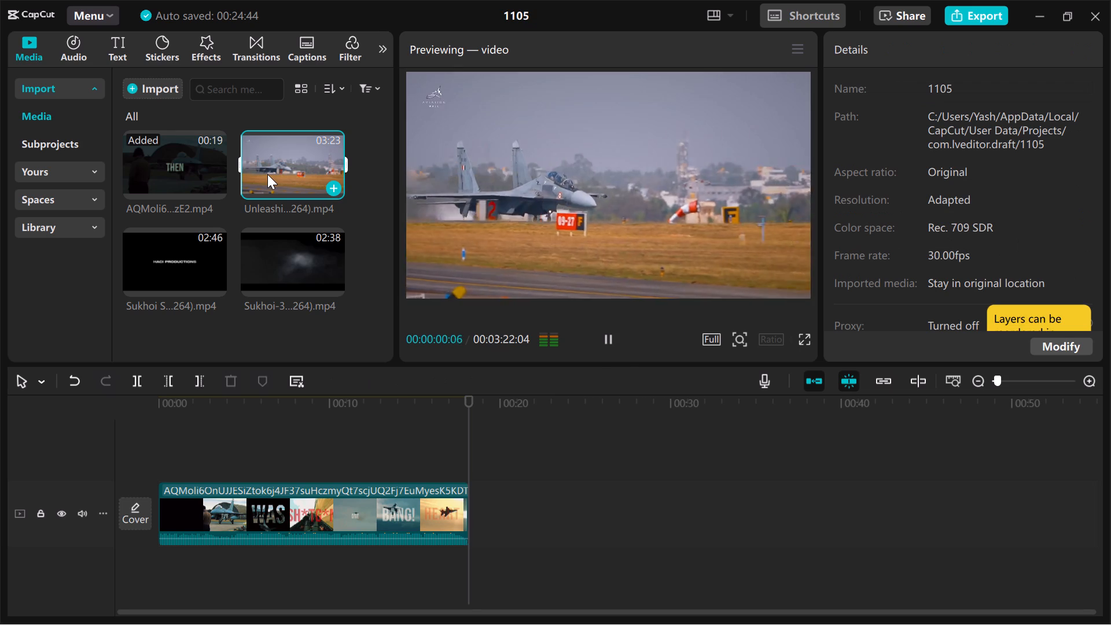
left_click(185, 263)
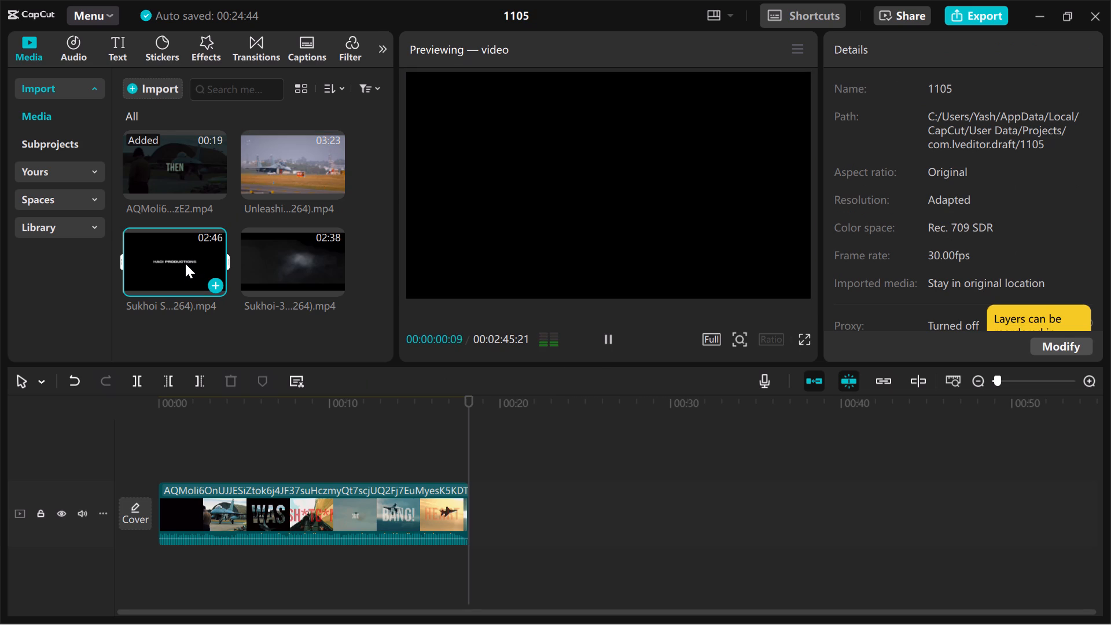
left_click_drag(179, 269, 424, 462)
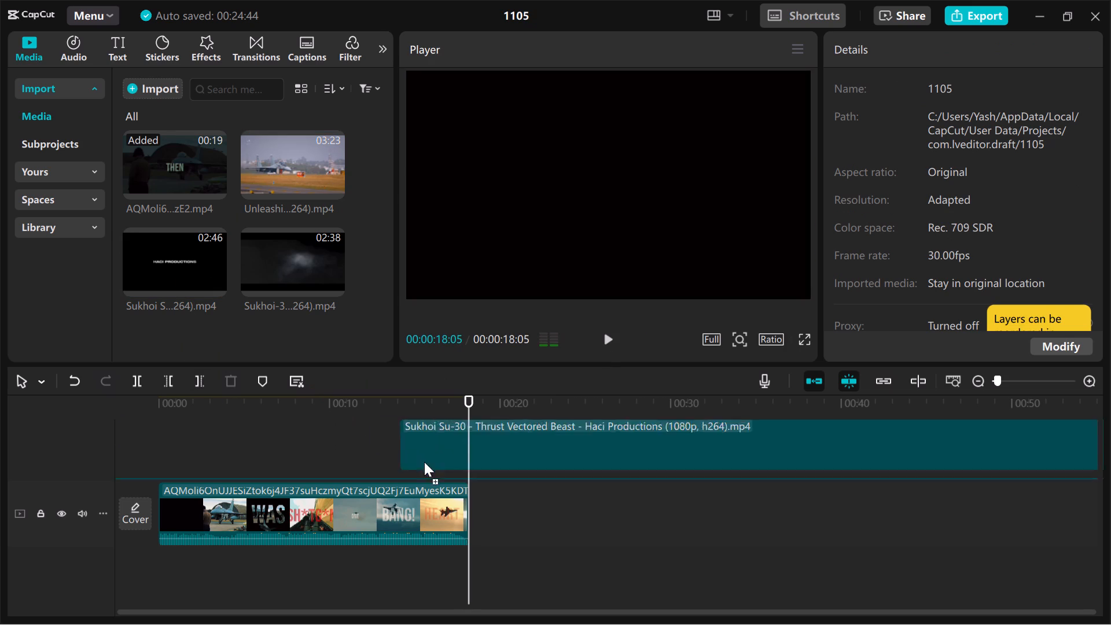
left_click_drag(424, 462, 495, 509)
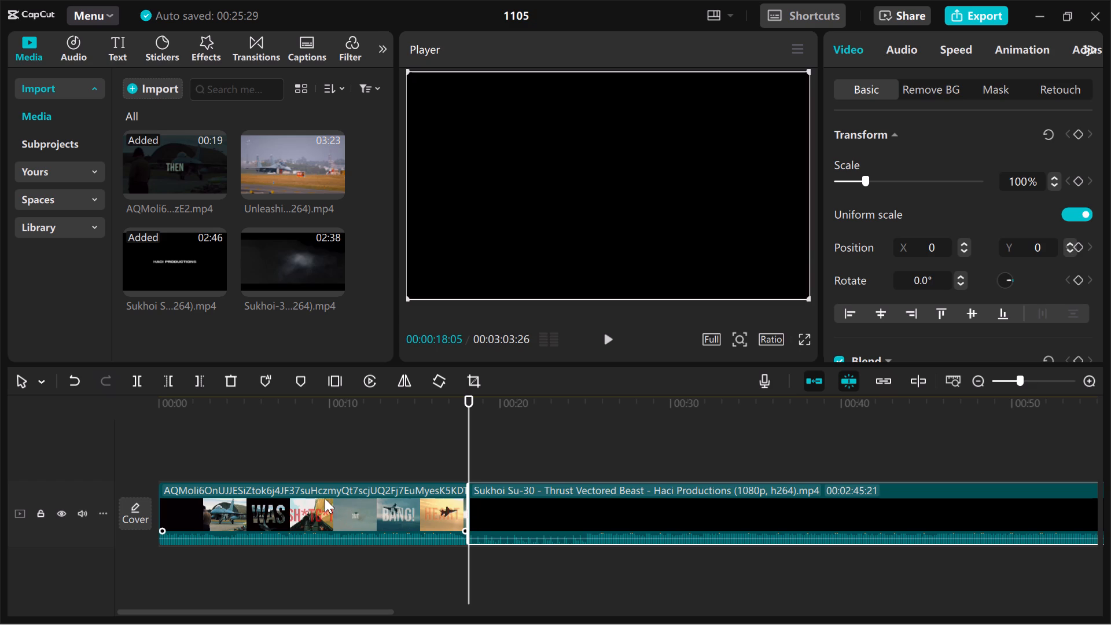
Review the Sukhoi Su-30 - Thrust Vectored Beast footage by playing sections of it through to its end.
key("space")
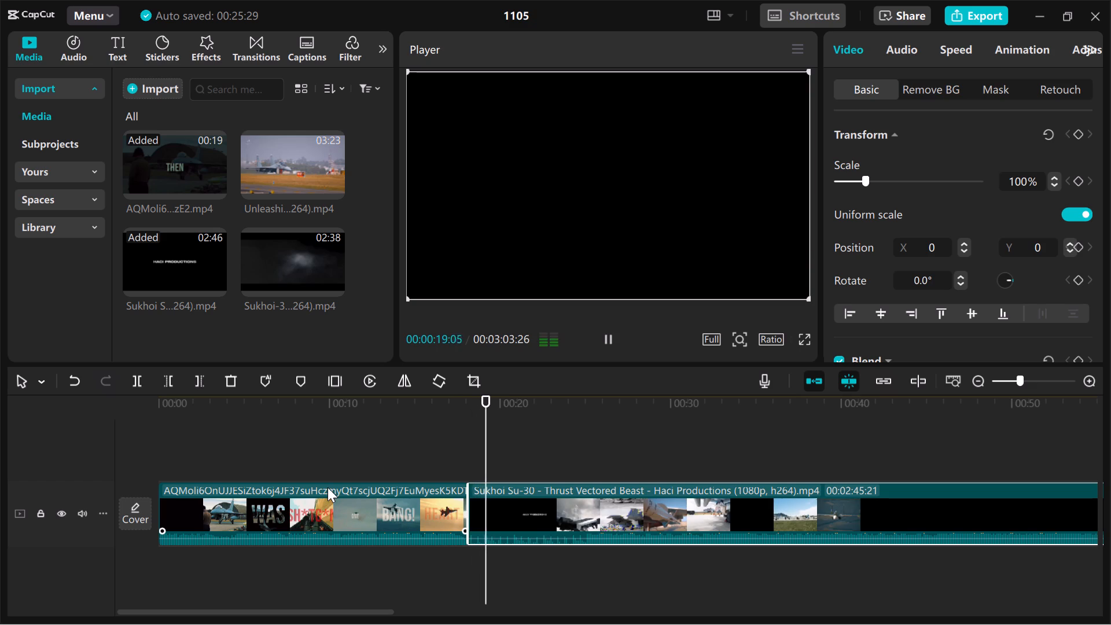
scroll(626, 554, "left", 1)
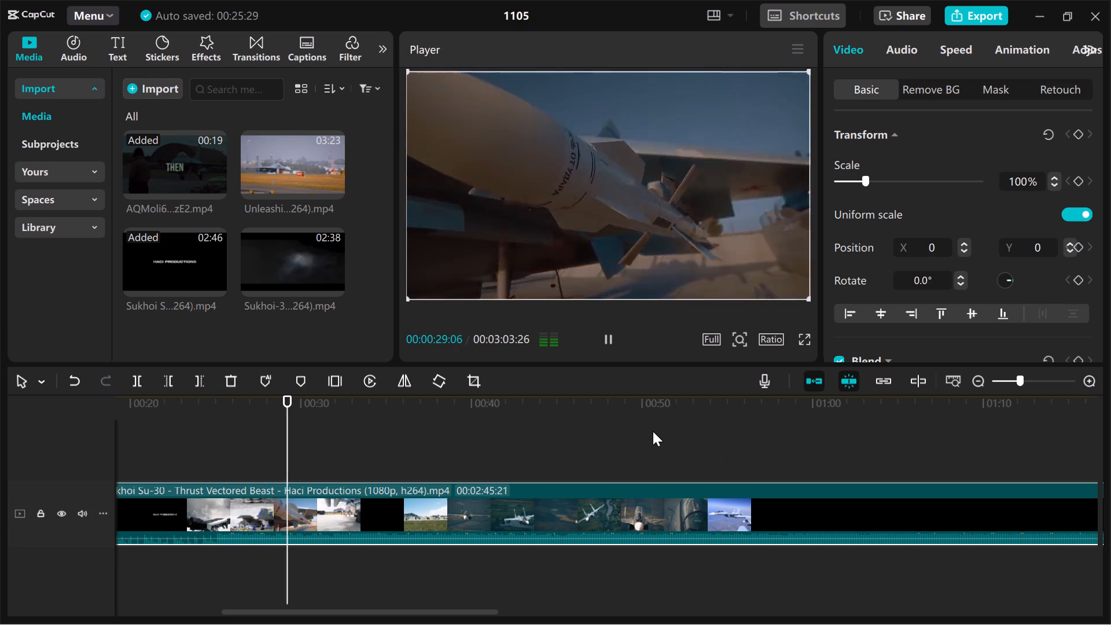
left_click(493, 440)
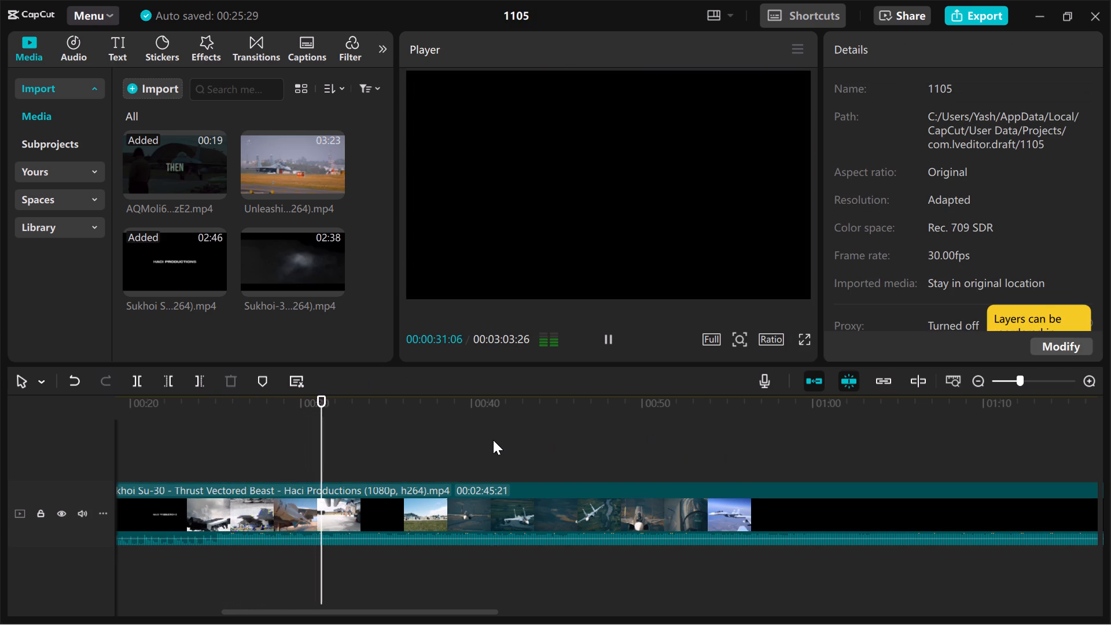
key("space")
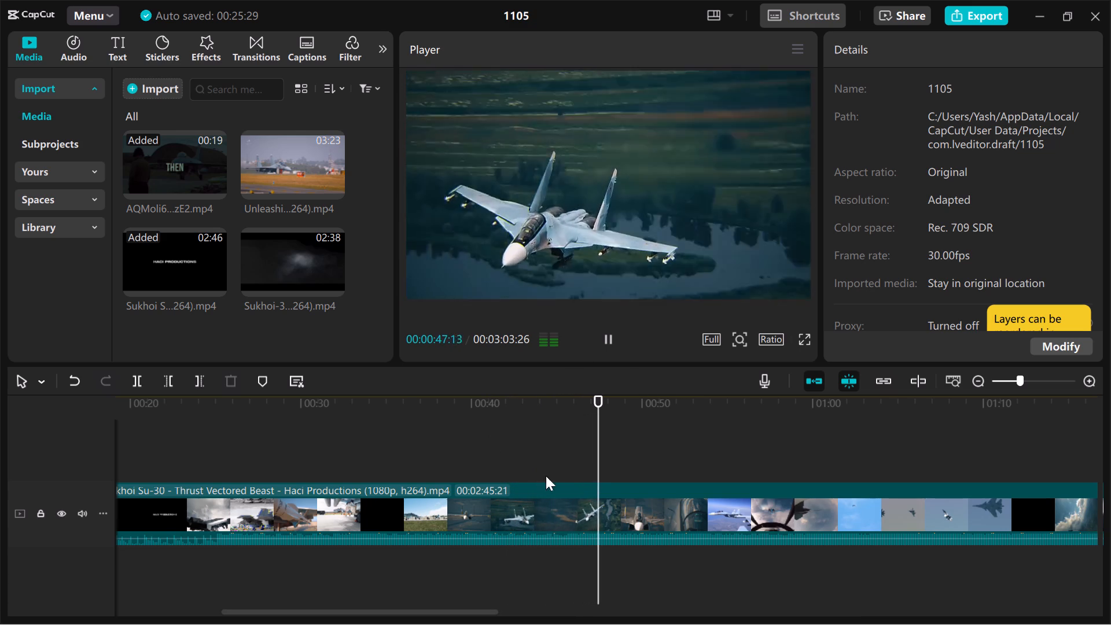
scroll(608, 508, "left", 1)
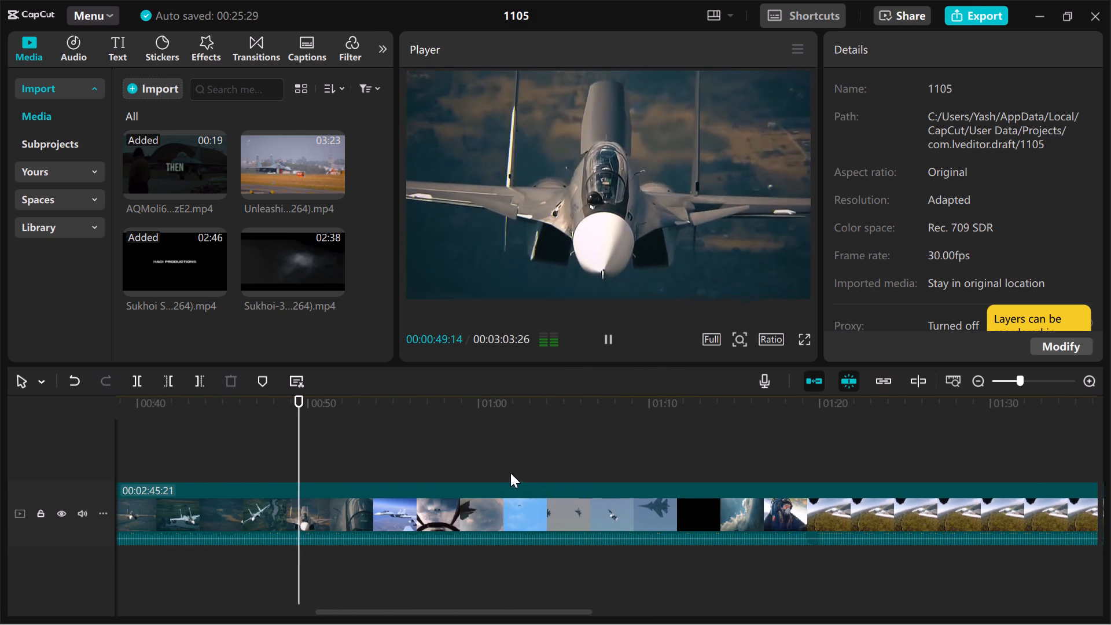
left_click(485, 454)
scroll(485, 454, "left", 1)
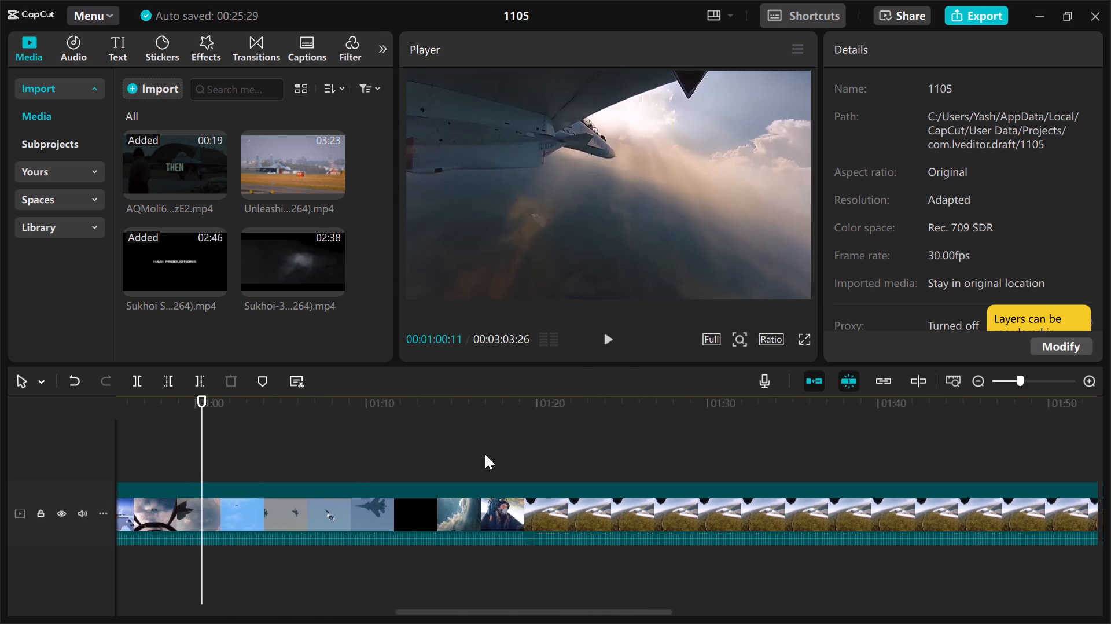
scroll(485, 454, "left", 1)
left_click(485, 454)
key("space")
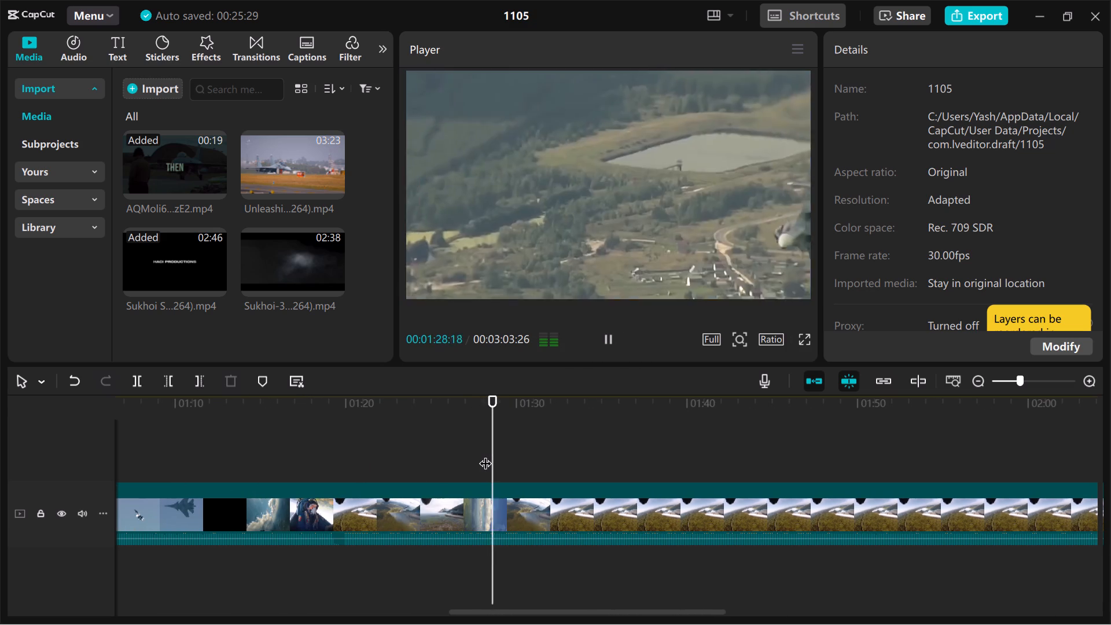
scroll(485, 454, "left", 2)
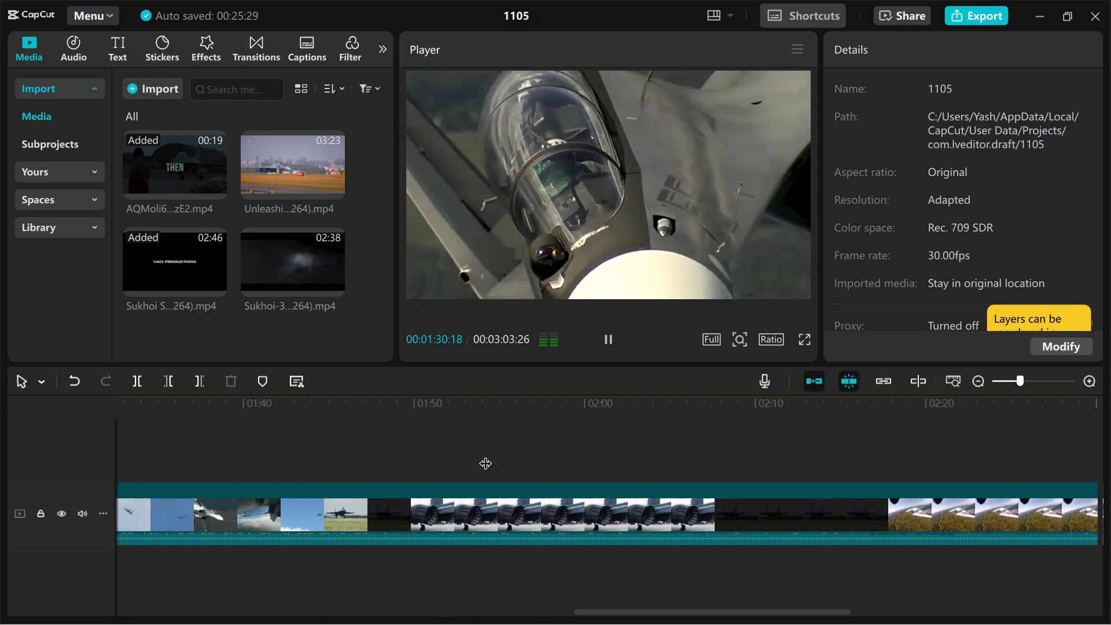
left_click(604, 441)
scroll(604, 441, "left", 1)
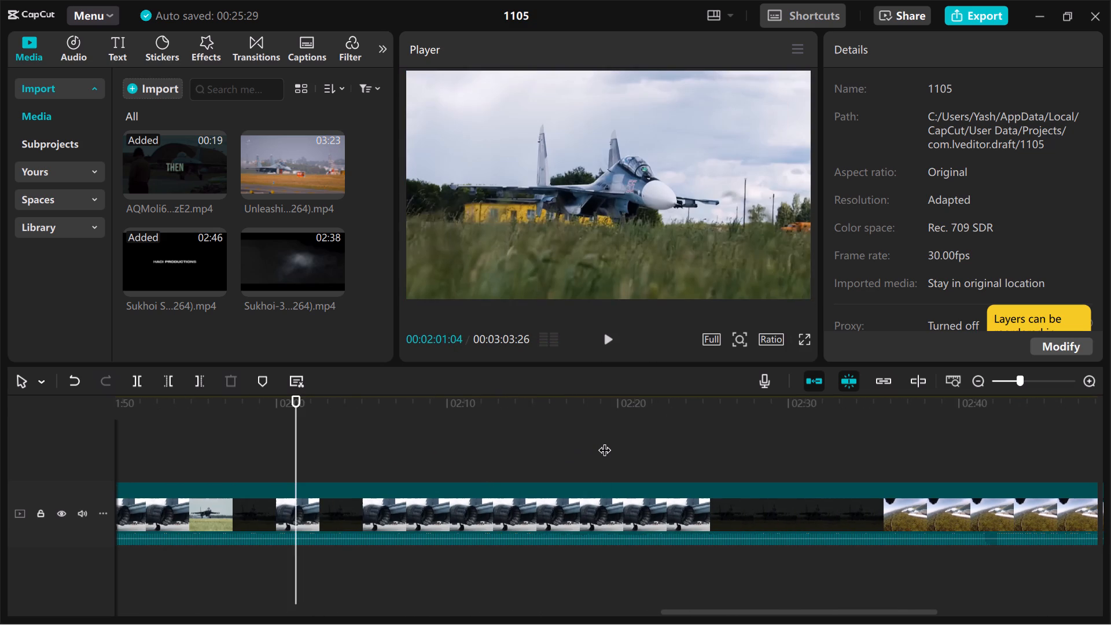
key("space")
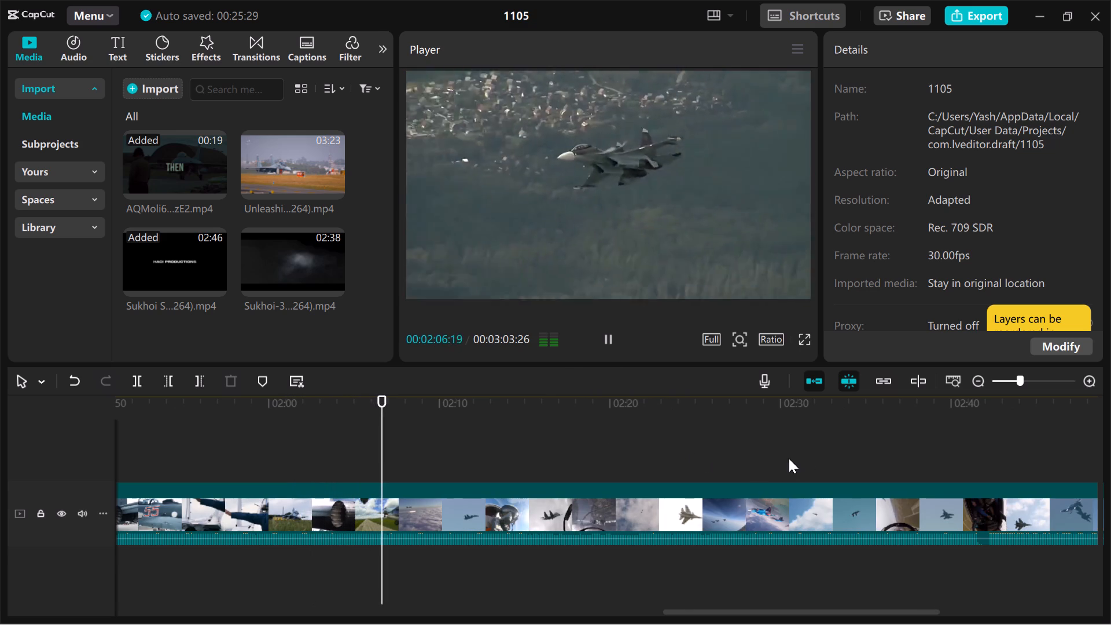
scroll(783, 458, "left", 1)
left_click(783, 458)
key("space")
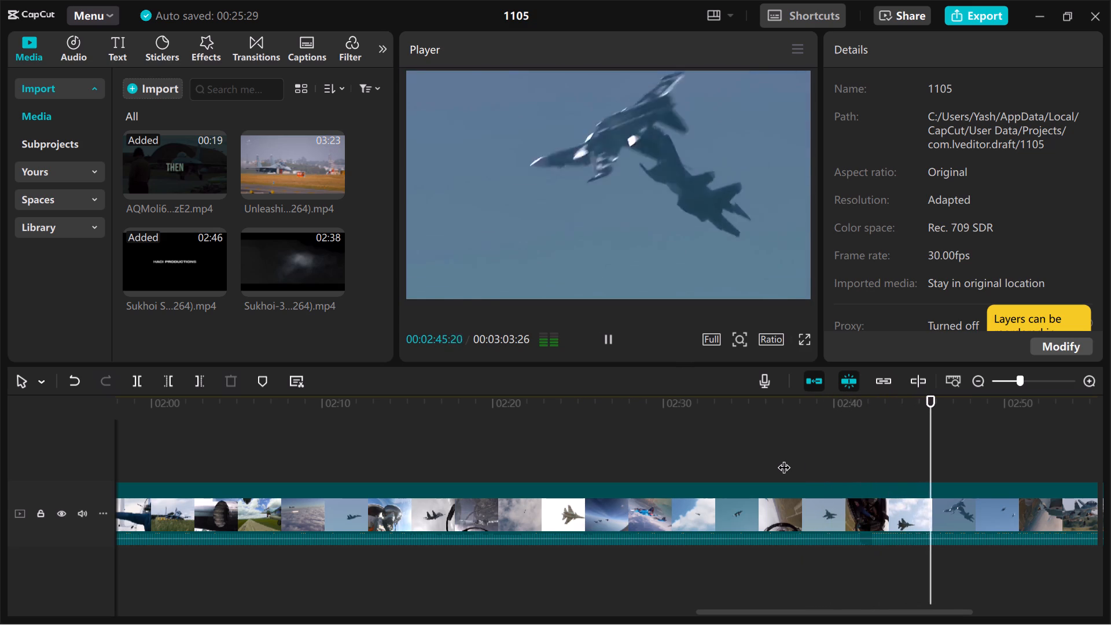
scroll(855, 458, "left", 1)
left_click(731, 455)
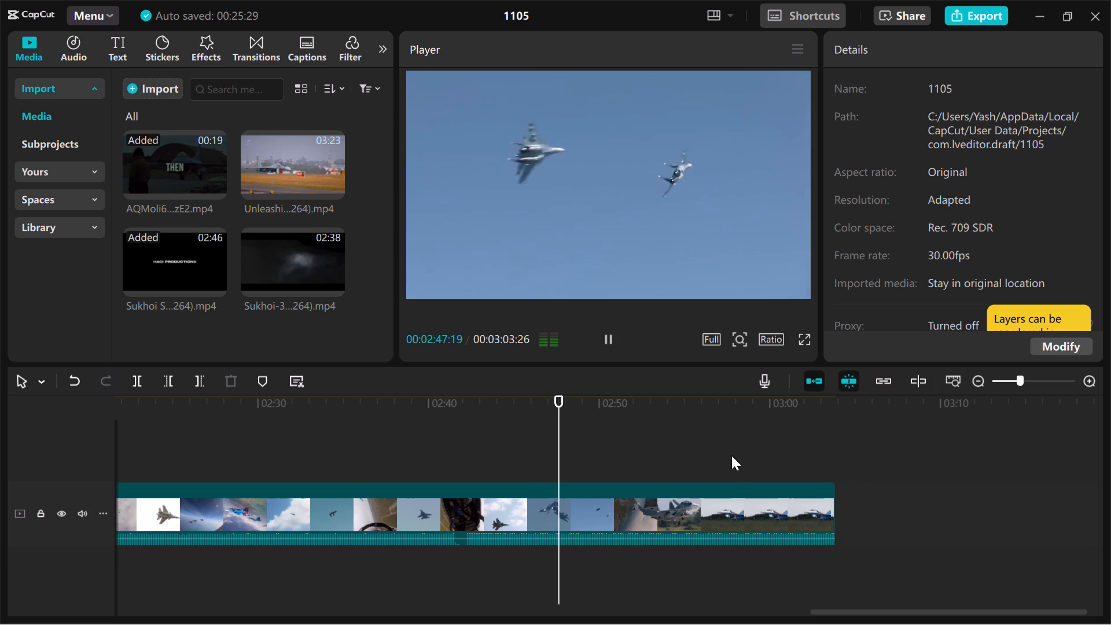
key("space")
left_click(680, 457)
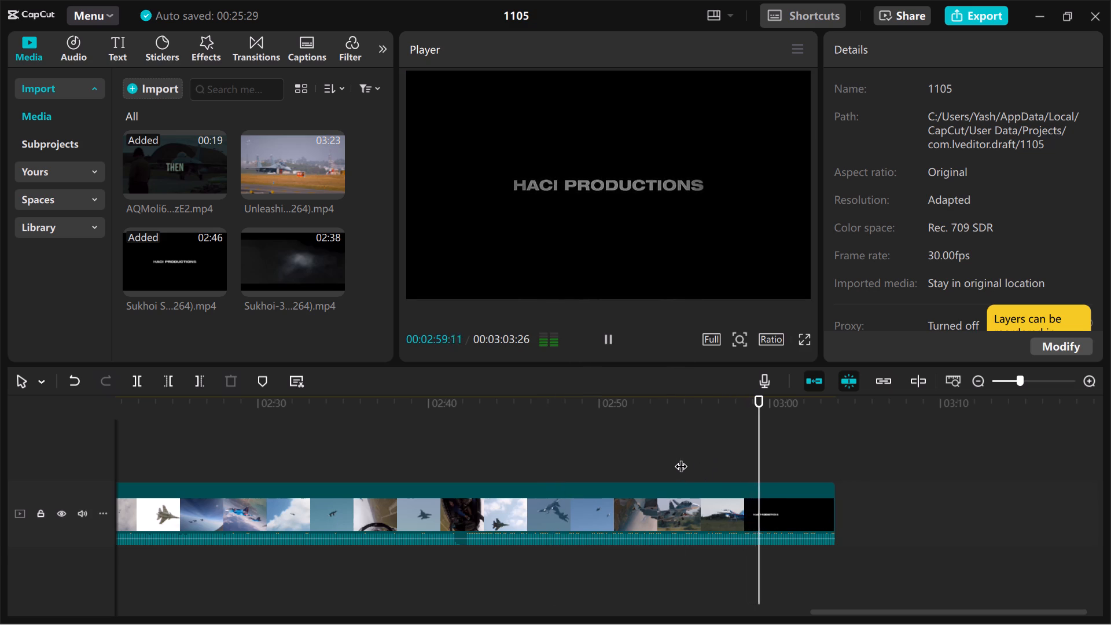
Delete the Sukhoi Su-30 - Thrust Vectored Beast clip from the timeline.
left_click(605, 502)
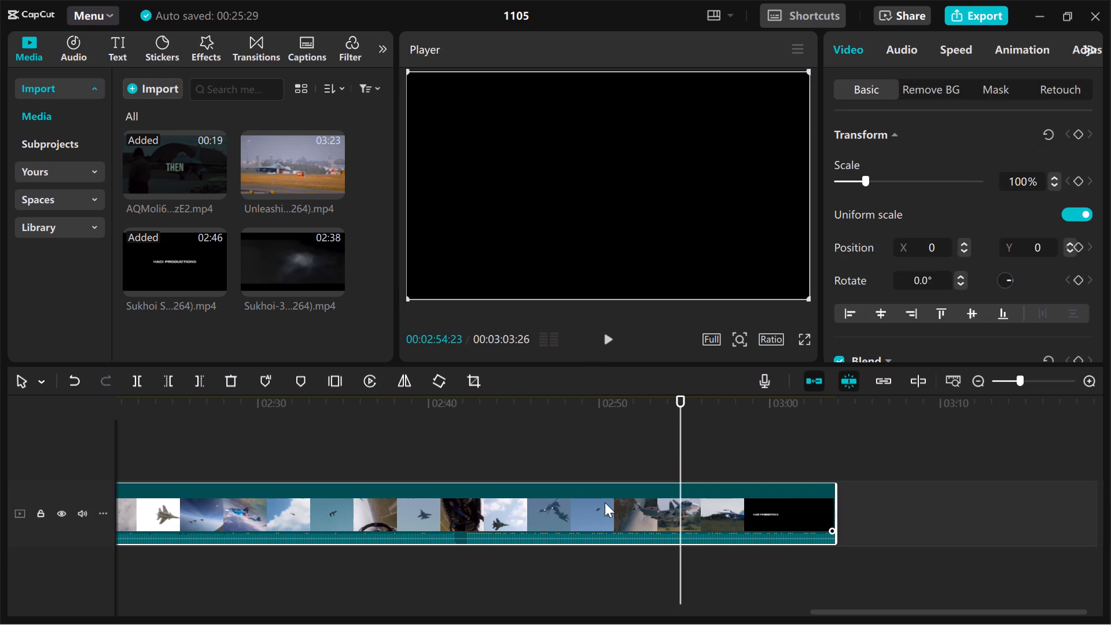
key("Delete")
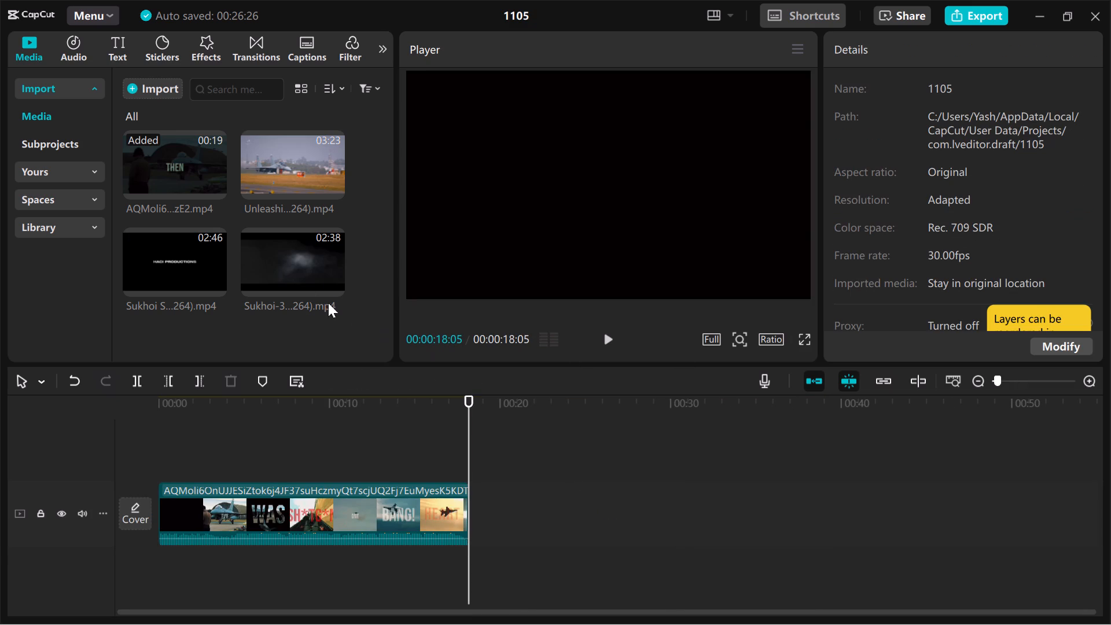
Add the Sukhoi-30MKI The Amazing Flanker clip to the main track directly after the first clip.
left_click_drag(288, 267, 518, 517)
Play the opening of the Sukhoi-30MKI The Amazing Flanker clip, skipping ahead through its intro logo to the hangar scenes.
key("space")
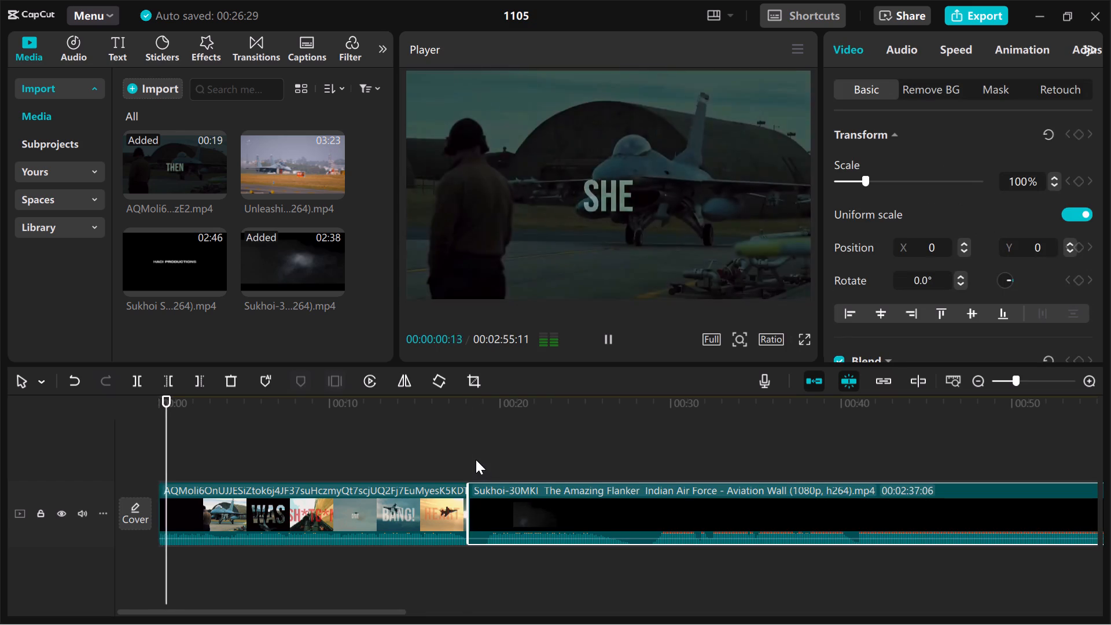
left_click(476, 458)
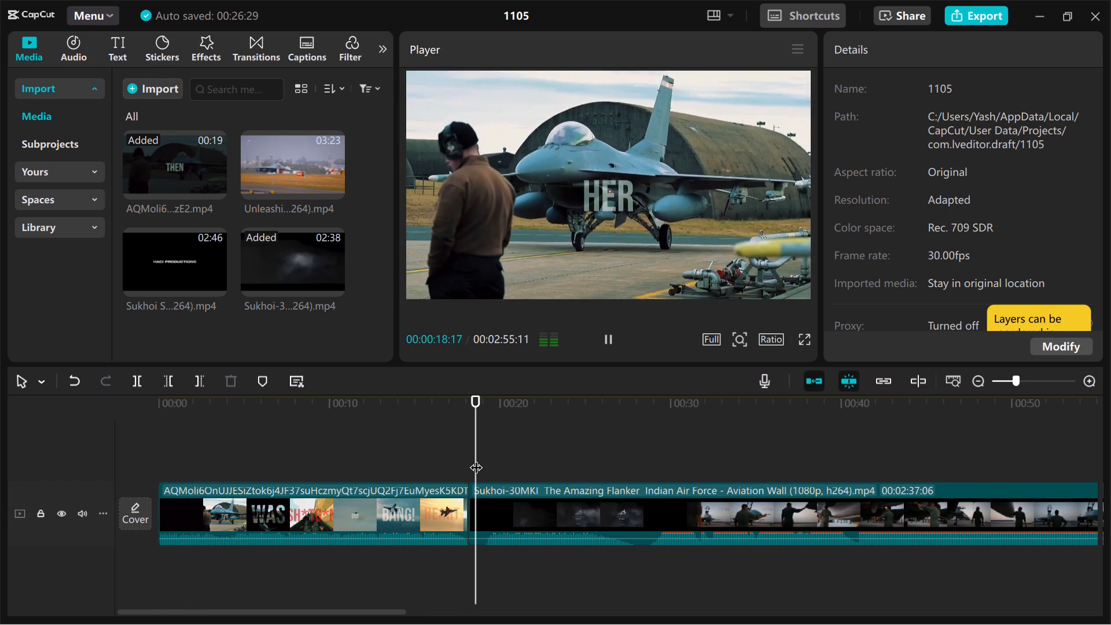
key("space")
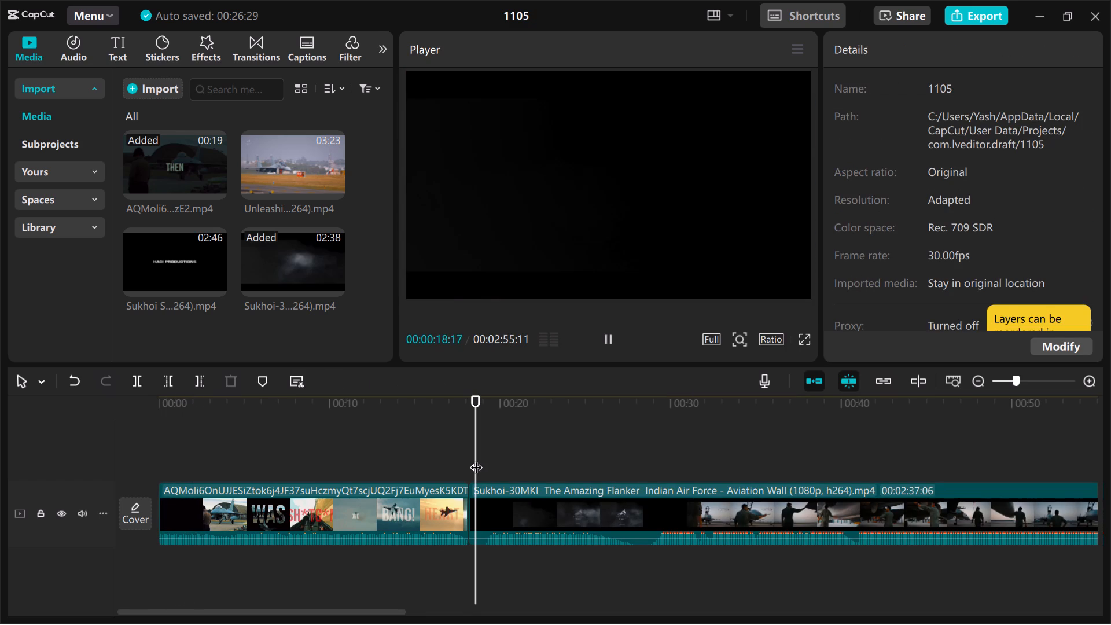
key("space")
scroll(476, 458, "left", 1)
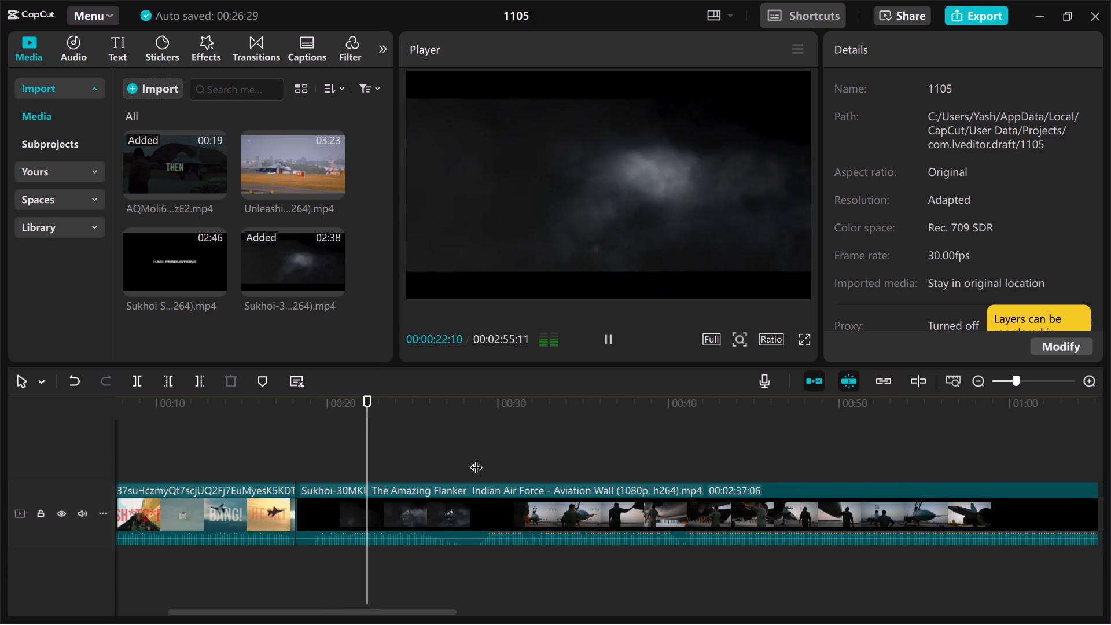
key("Right")
key("Right")
key("Right")
key("Right")
key("Right")
key("Right")
key("Right")
key("Right")
key("Right")
key("Right")
key("Right")
key("Right")
key("Right")
key("Right")
key("Right")
key("Right")
key("Right")
key("Right")
key("Right")
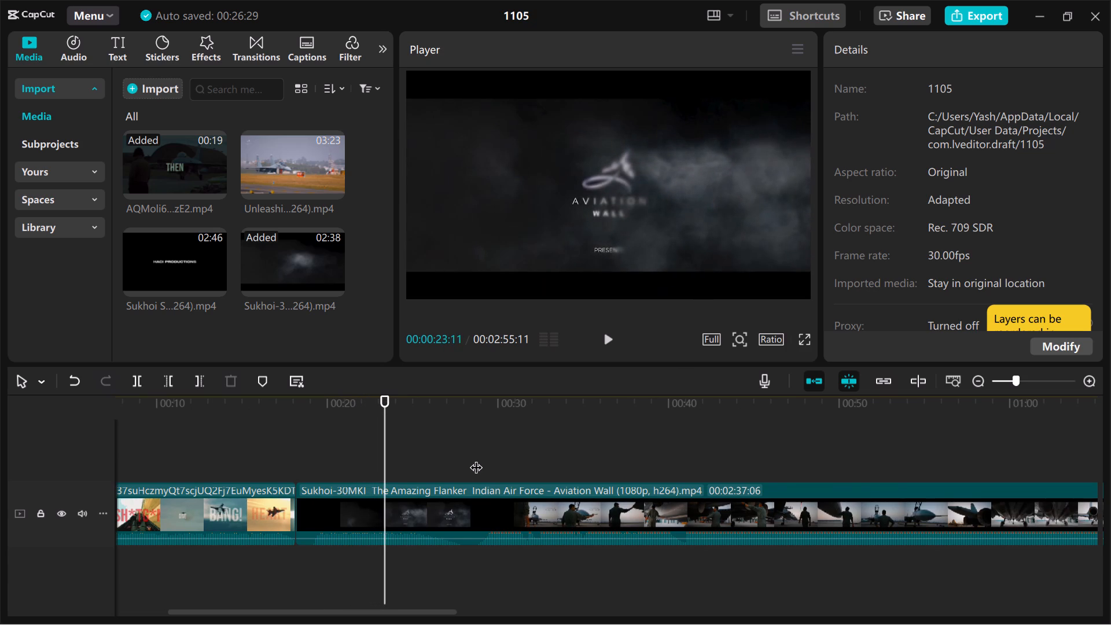
key("space")
left_click(476, 458)
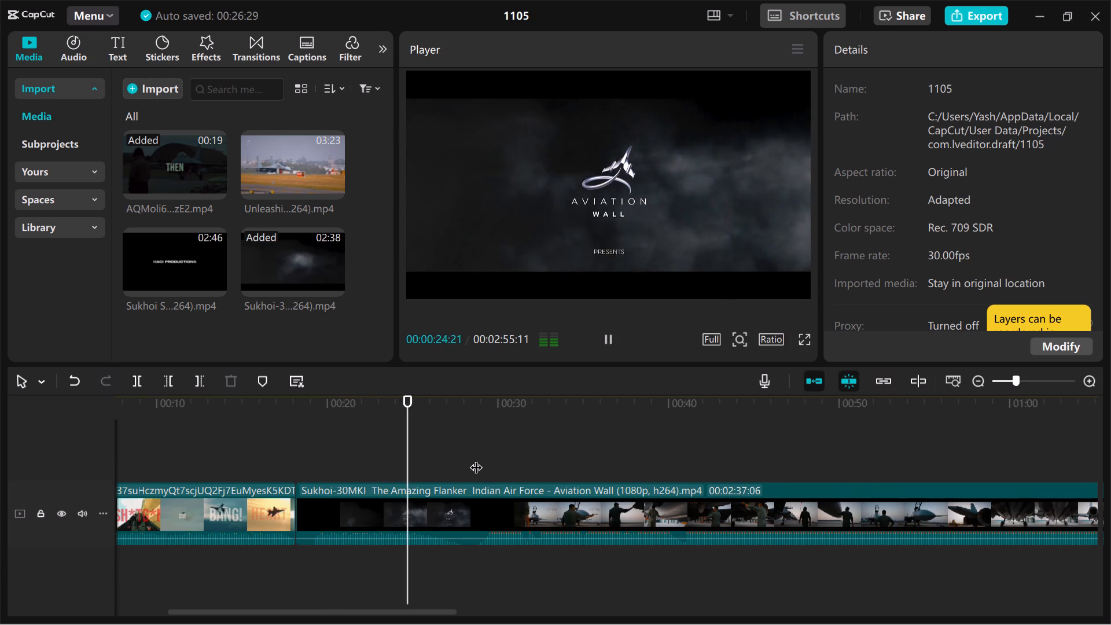
key("space")
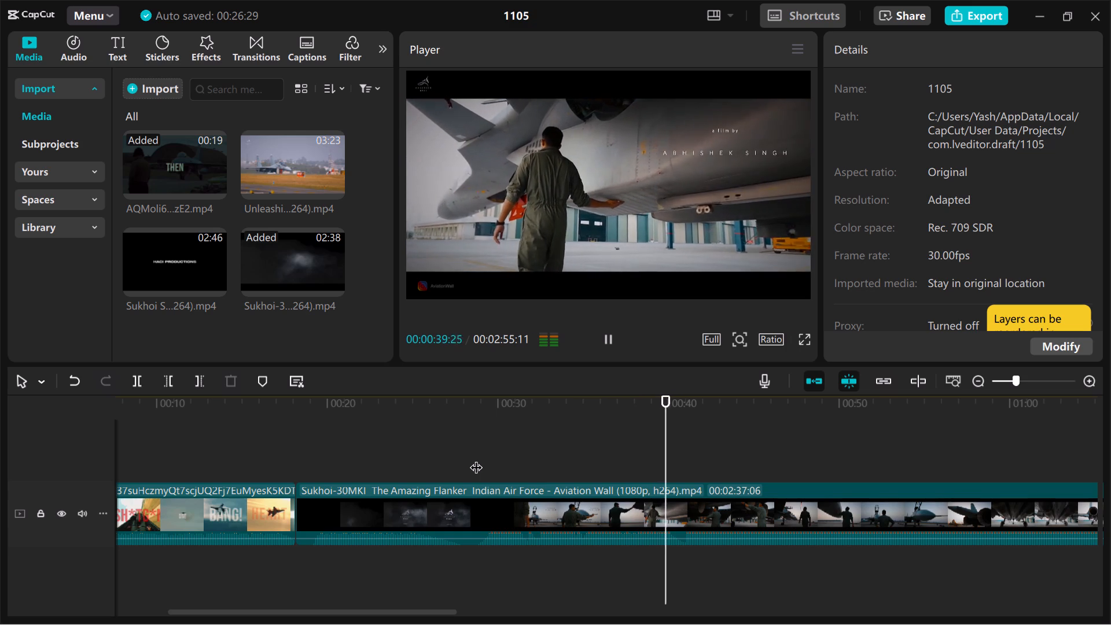
Review the rest of the Flanker footage, covering the ground crew, taxiing, cockpit and in-flight shots past the two-minute mark.
scroll(543, 469, "left", 1)
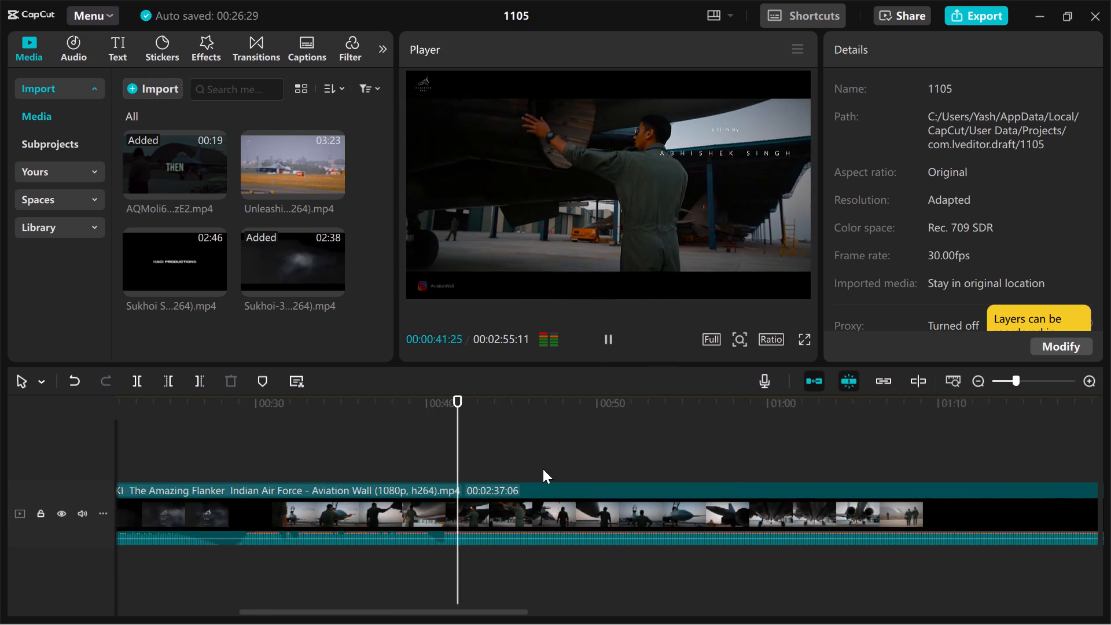
scroll(543, 469, "left", 1)
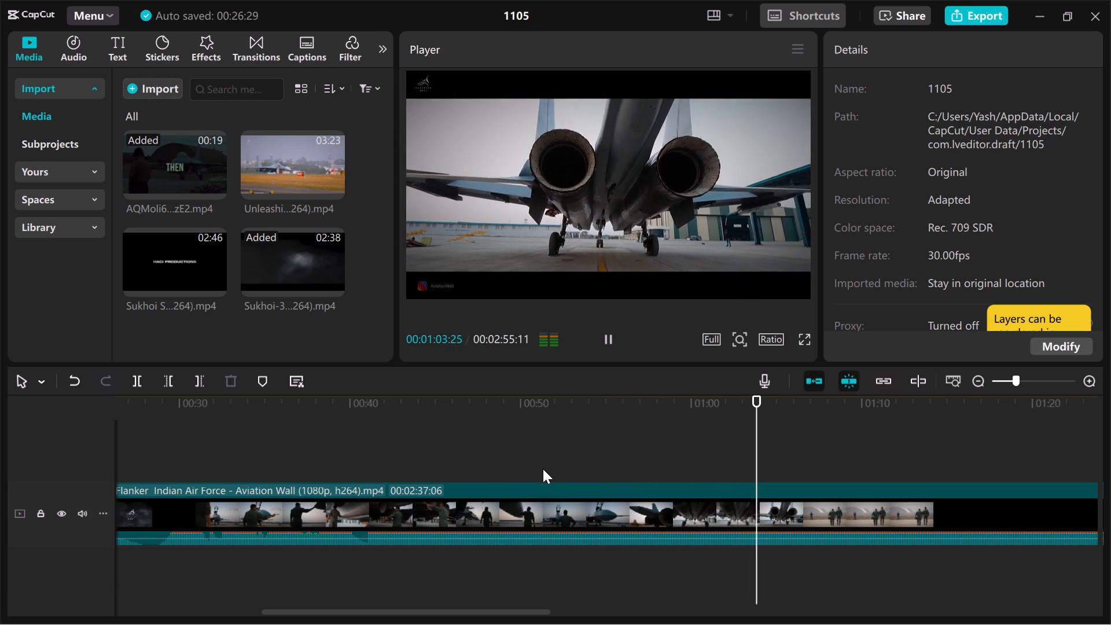
scroll(543, 469, "left", 1)
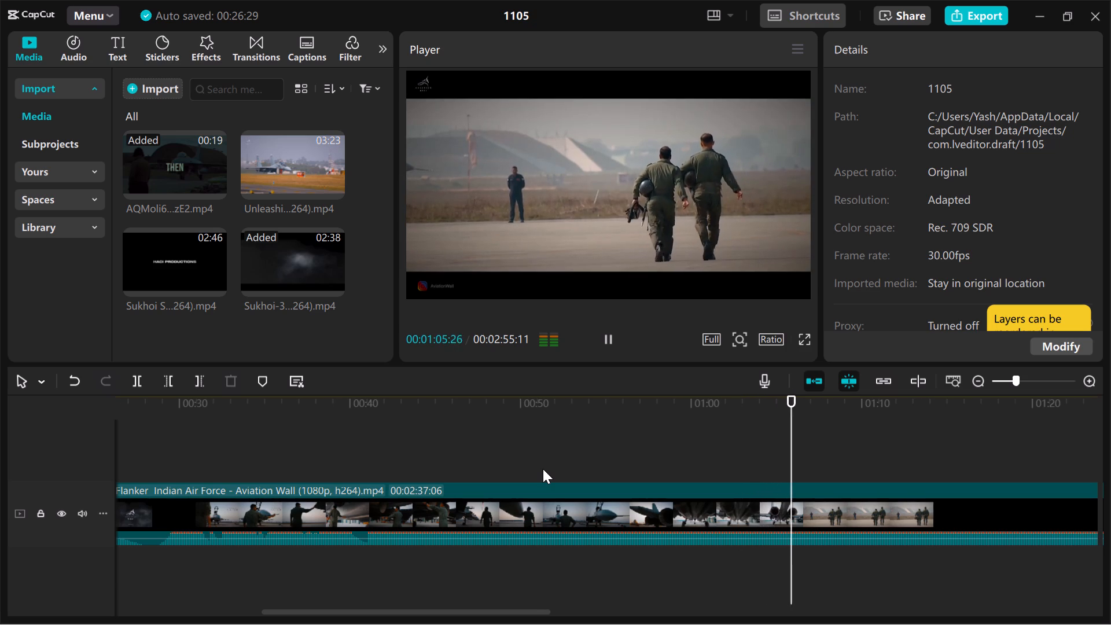
scroll(543, 469, "left", 3)
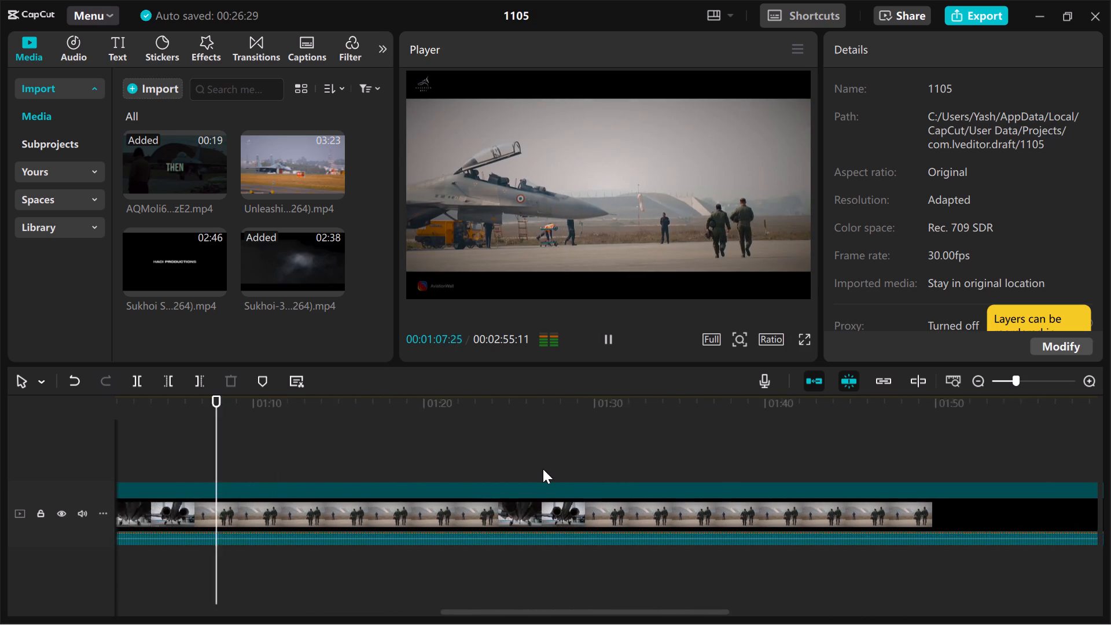
scroll(543, 469, "left", 1)
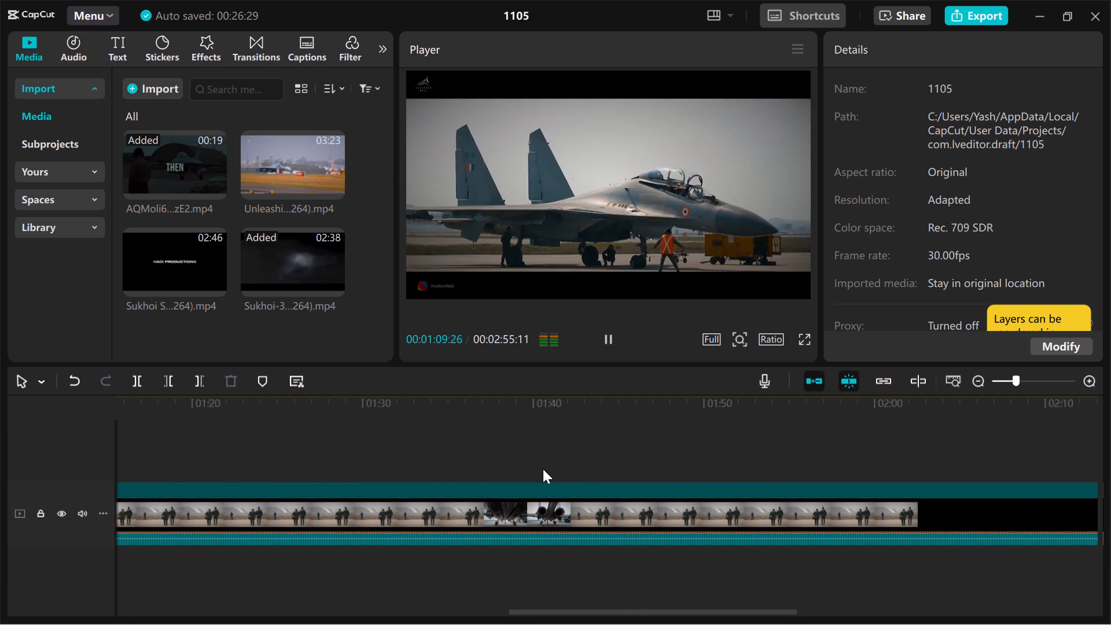
scroll(543, 469, "right", 2)
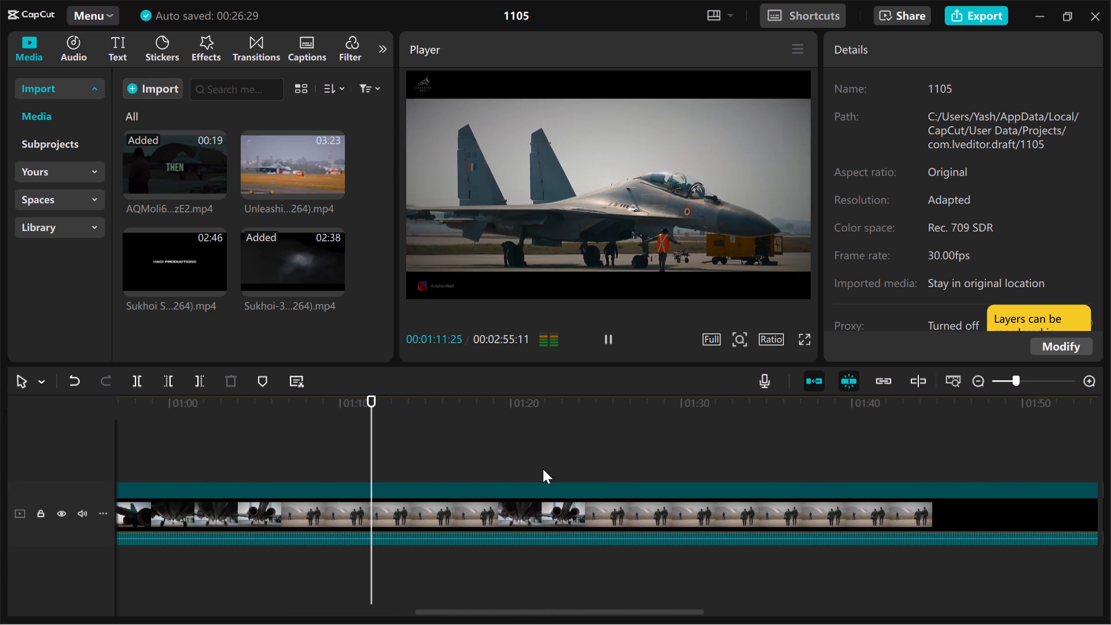
scroll(543, 469, "right", 1)
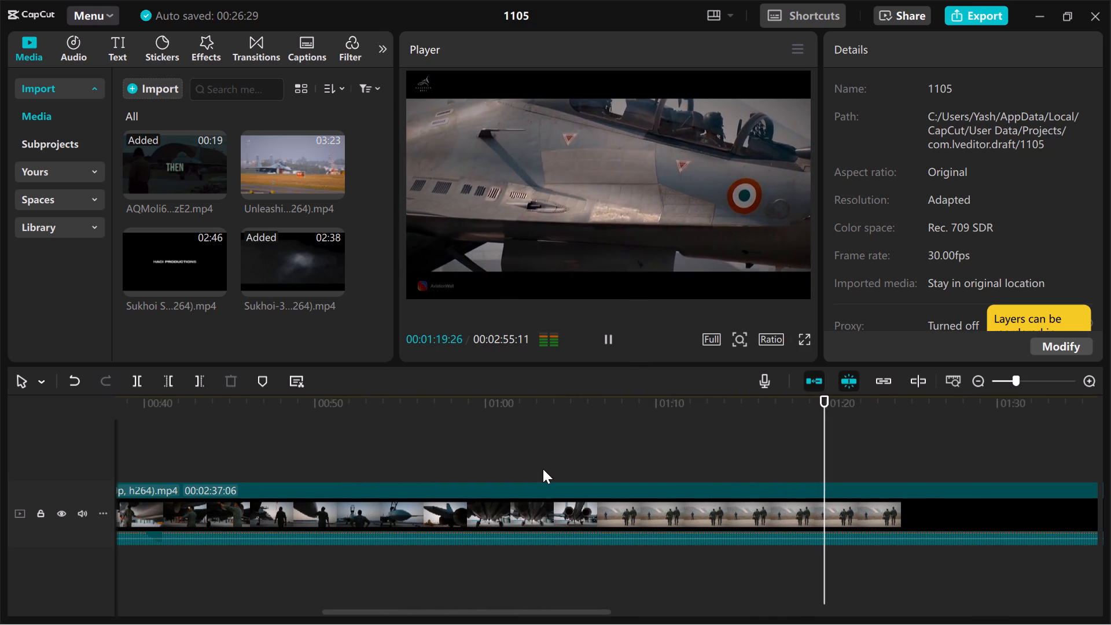
scroll(543, 469, "left", 1)
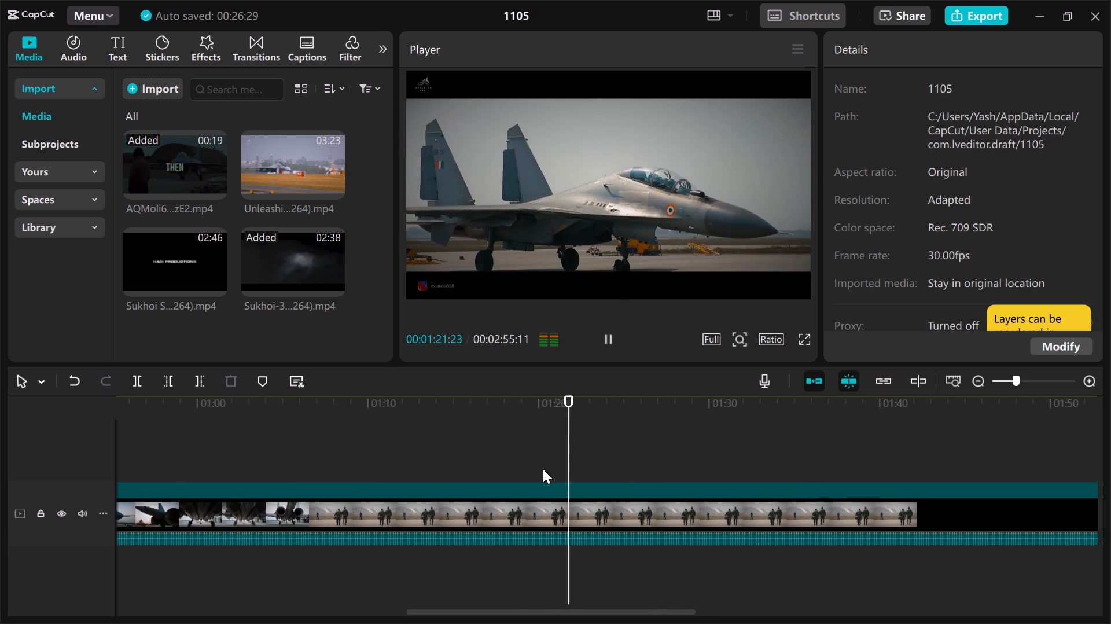
scroll(543, 469, "left", 1)
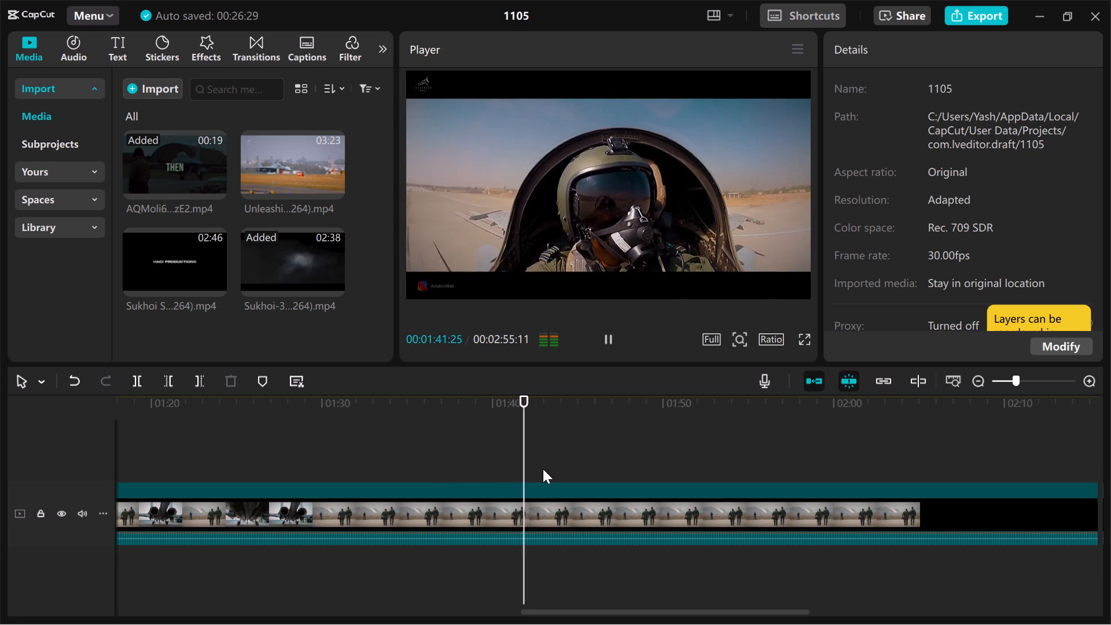
scroll(742, 461, "left", 1)
left_click(742, 461)
left_click(486, 435)
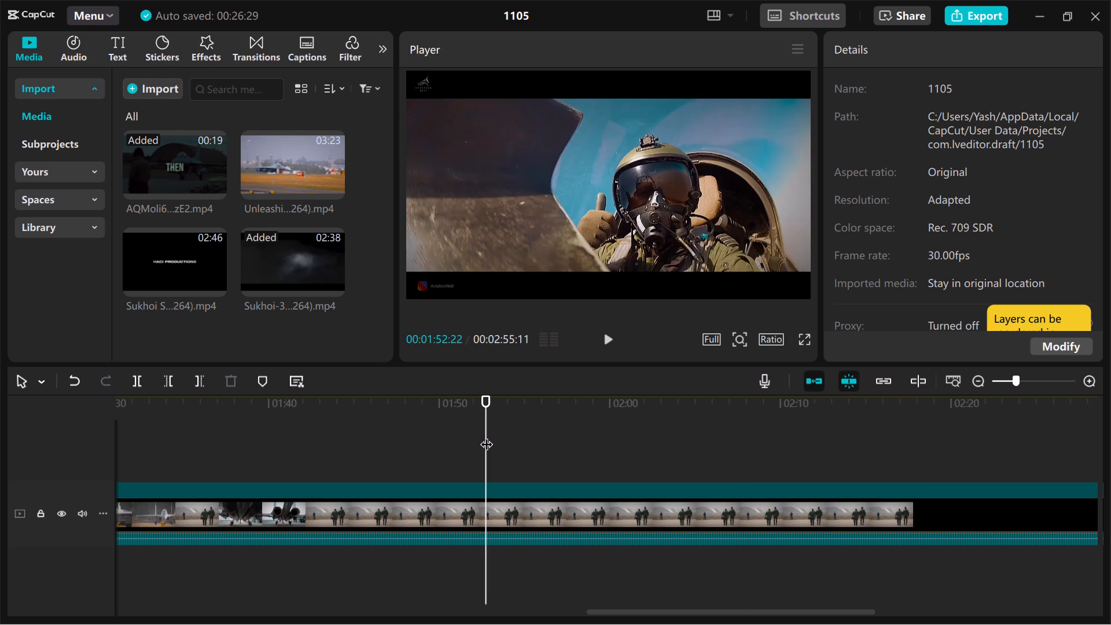
key("space")
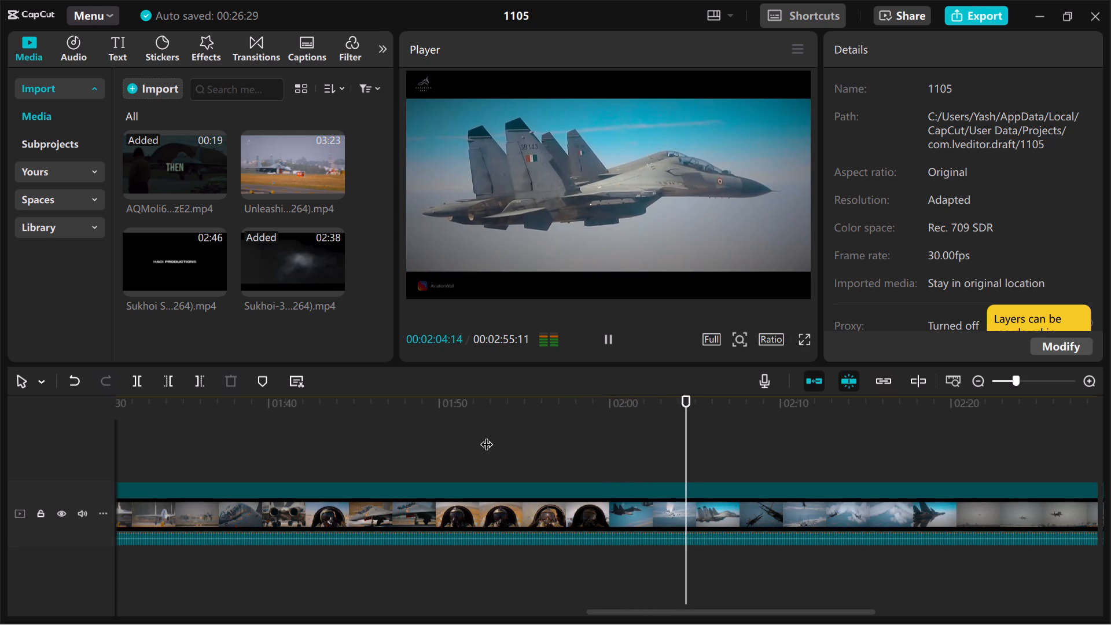
Scale the Sukhoi-30MKI The Amazing Flanker clip uniformly to 132%, checking the framing on the taxiing jet shot around 00:01:46.
left_click(387, 467)
left_click(310, 487)
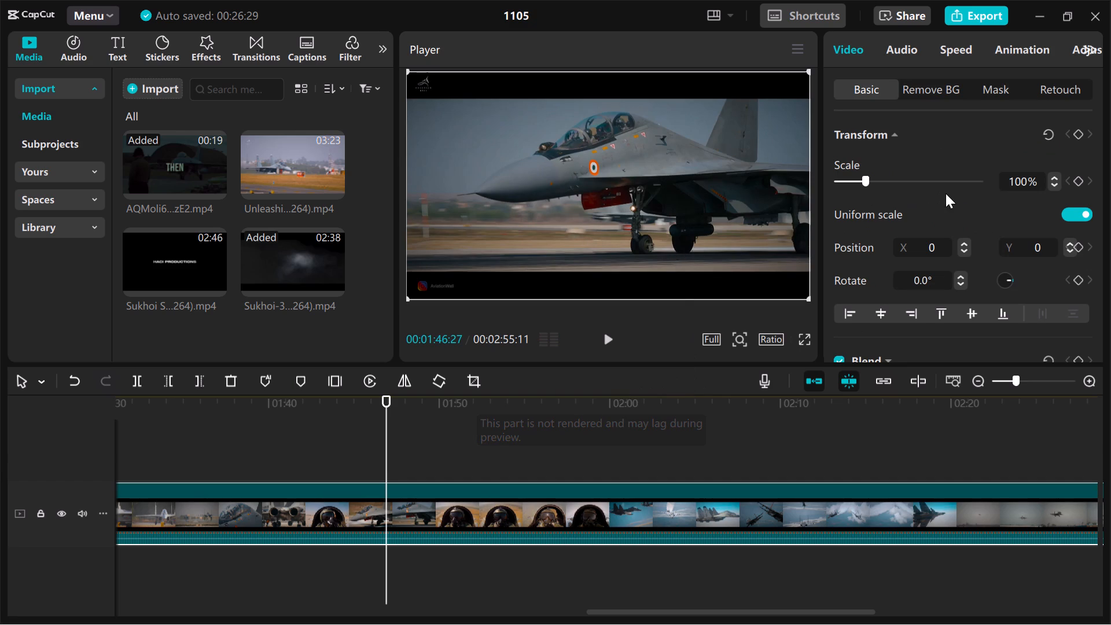
left_click(1053, 178)
triple_click(1053, 178)
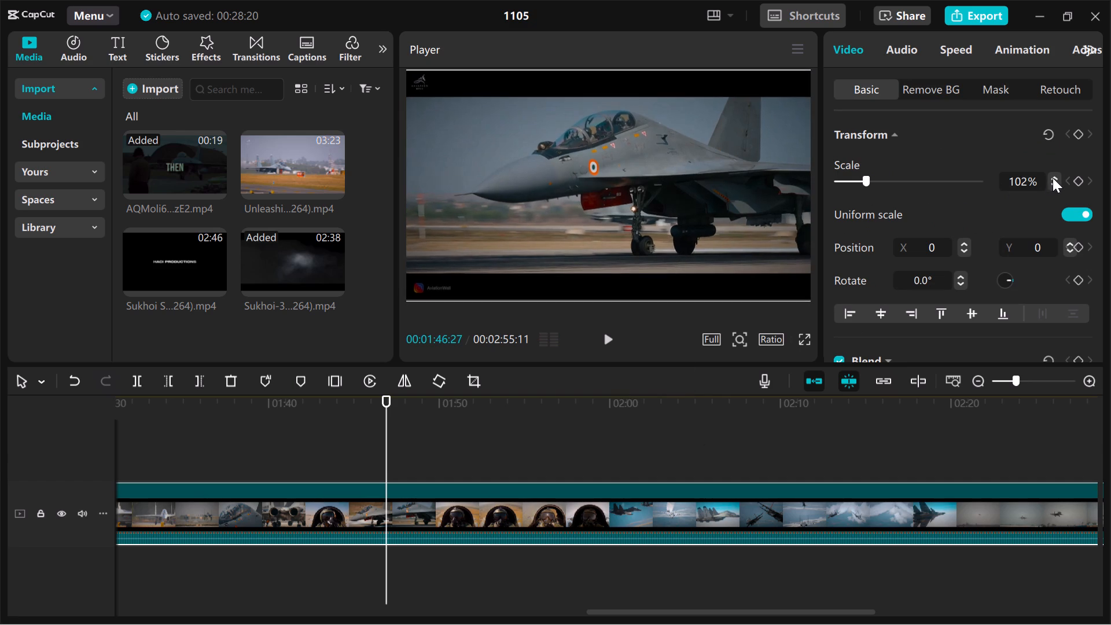
triple_click(1053, 178)
triple_click(1053, 178)
triple_click(1053, 178)
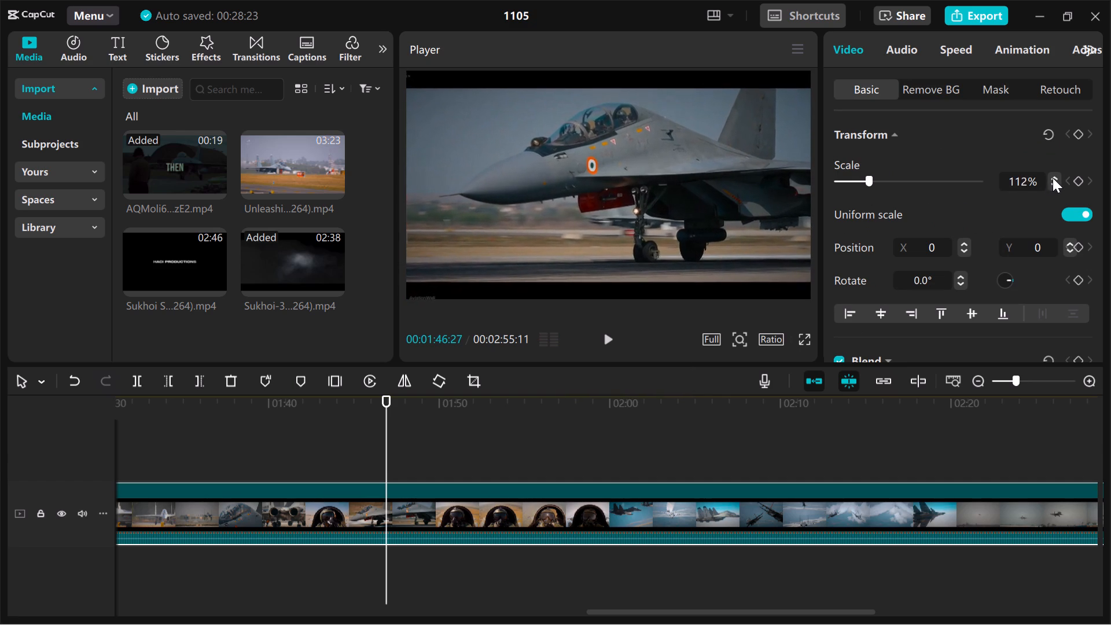
triple_click(1053, 178)
triple_click(1053, 178)
triple_click(1053, 178)
triple_click(1053, 178)
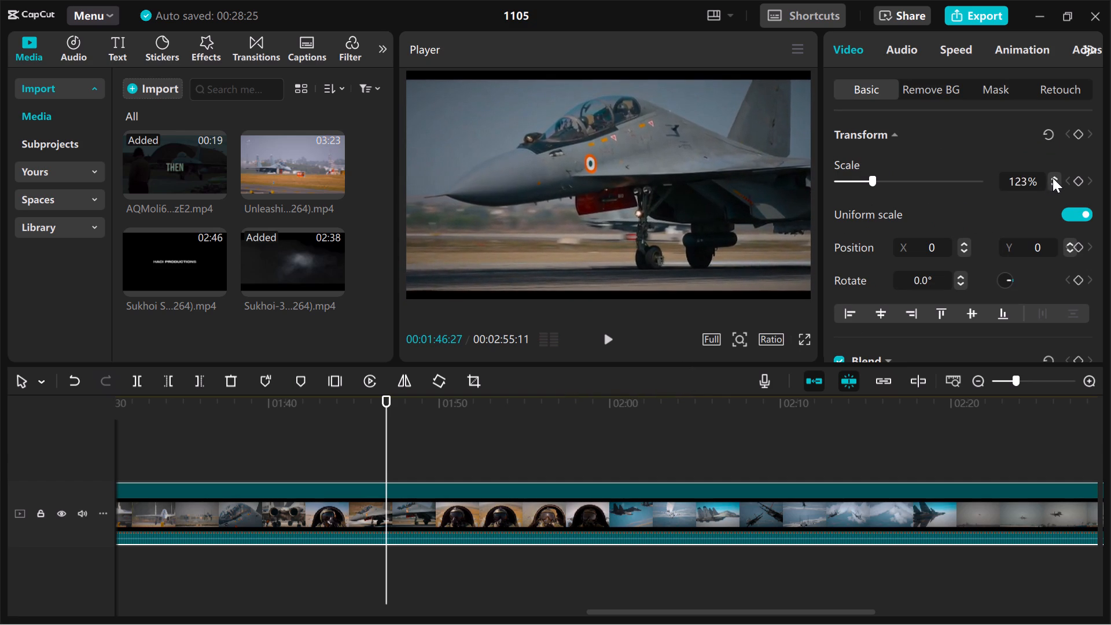
triple_click(1053, 178)
triple_click(1053, 178)
left_click(1053, 178)
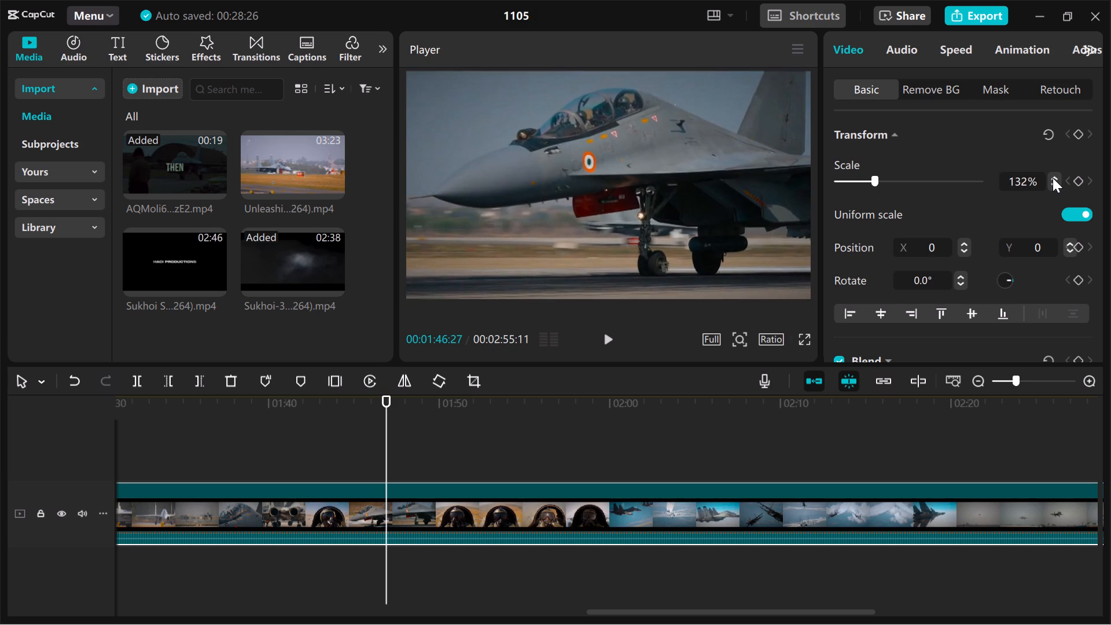
left_click(1053, 178)
left_click(1053, 178)
left_click(1053, 178)
left_click(1053, 178)
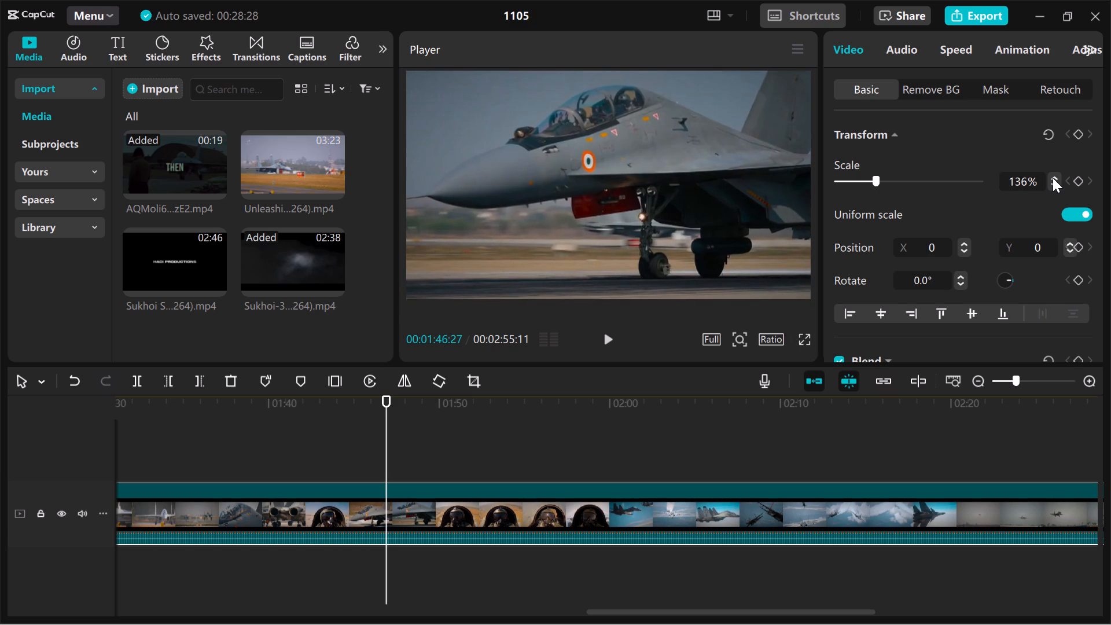
left_click(1053, 178)
left_click(1053, 178)
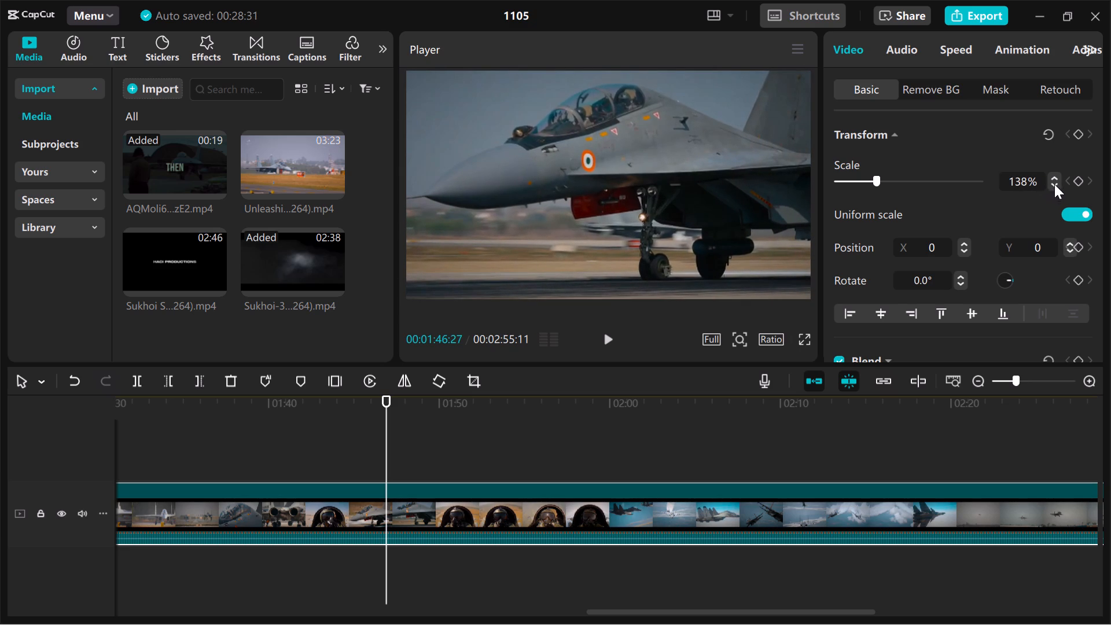
left_click(1053, 183)
left_click(1053, 183)
left_click(1053, 183)
left_click(1053, 183)
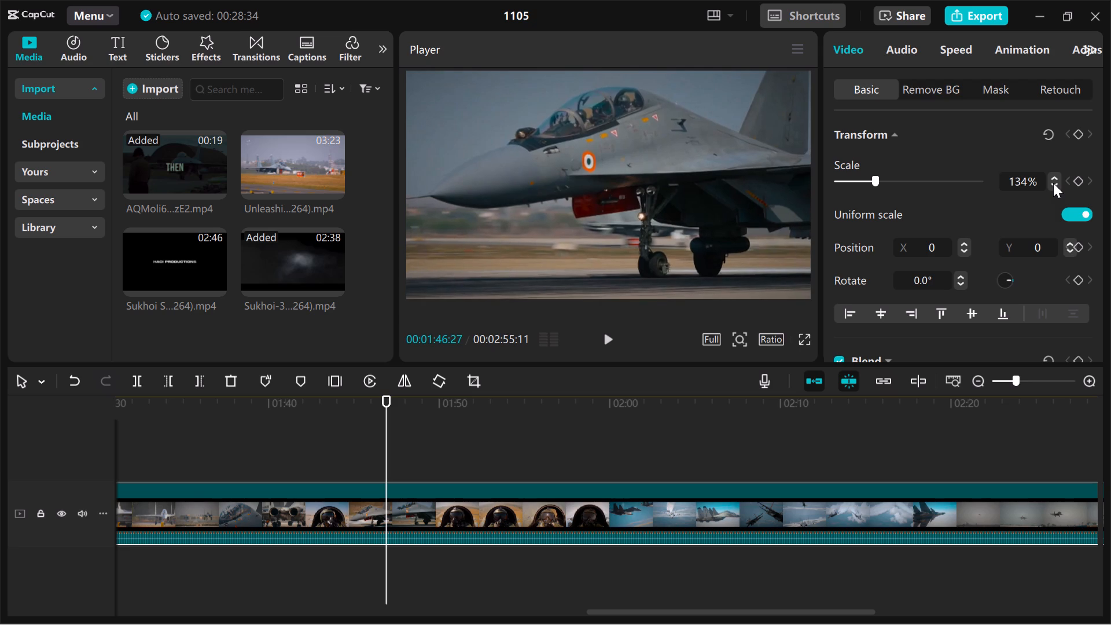
left_click(1053, 183)
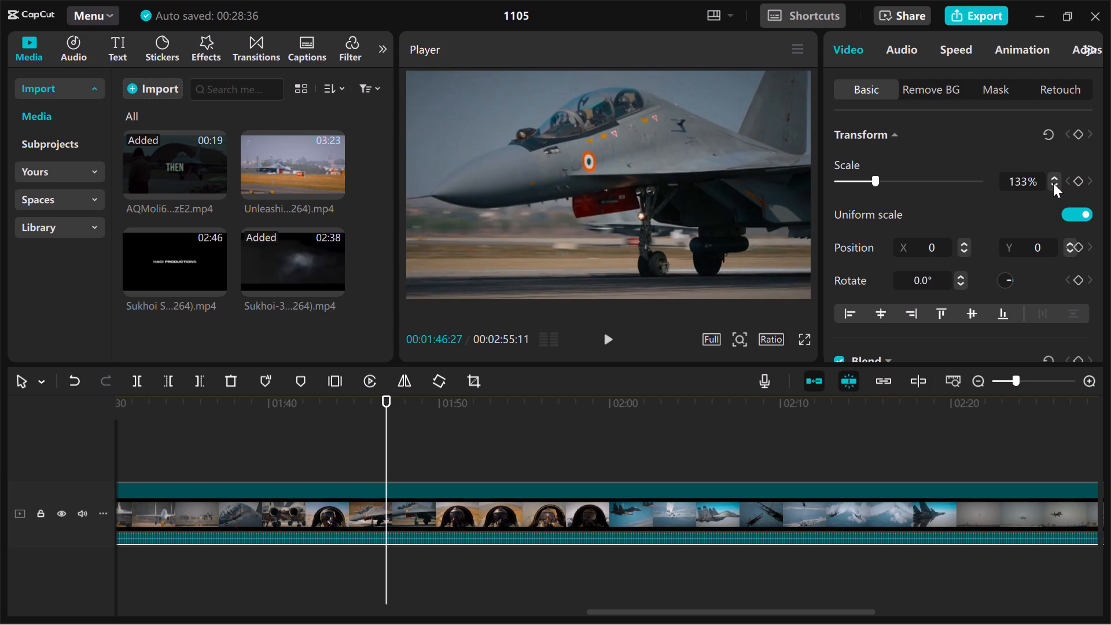
left_click(1053, 183)
left_click(1053, 183)
left_click(1053, 183)
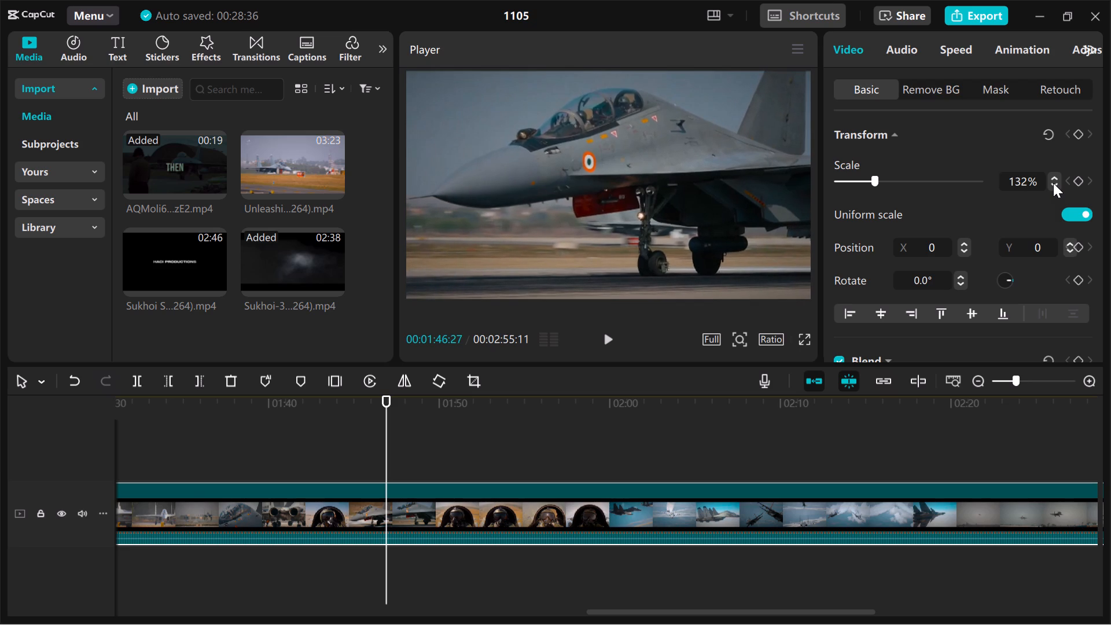
left_click(1053, 183)
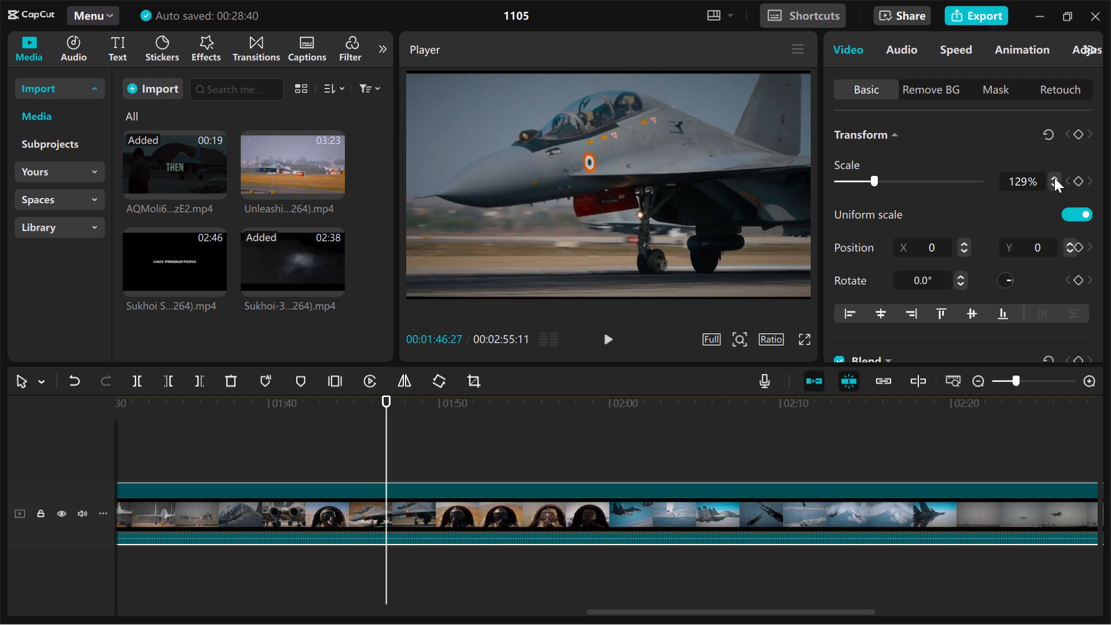
left_click(1054, 178)
left_click(1054, 178)
left_click(1054, 178)
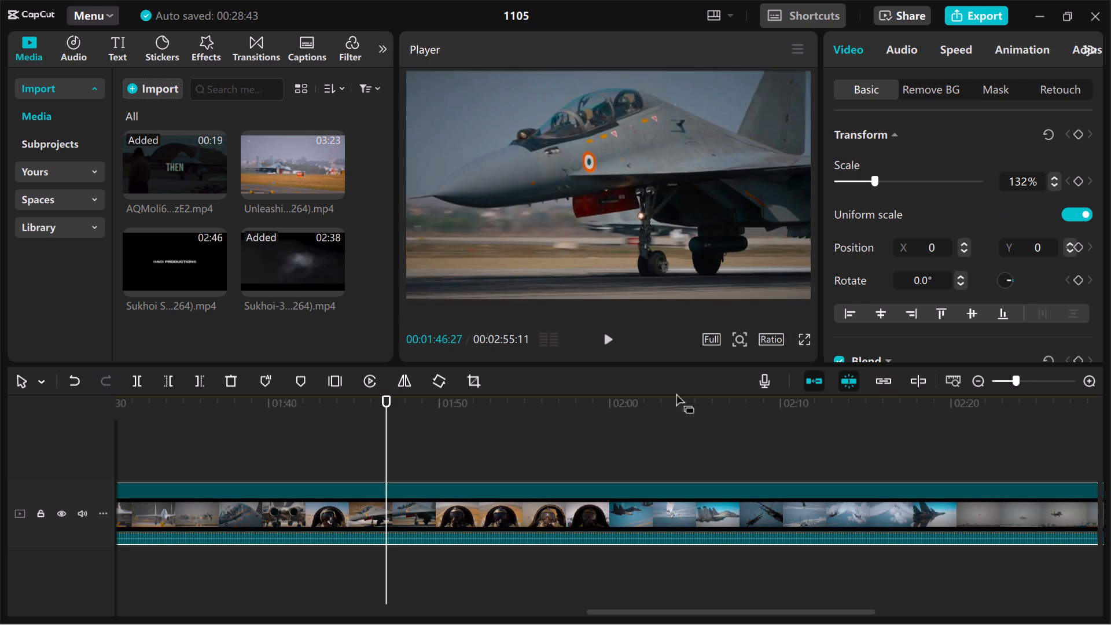
Play the Sukhoi-30MKI The Amazing Flanker clip from its start through the intro and hangar shots to about 00:00:45.
scroll(570, 418, "right", 8)
scroll(344, 498, "right", 7)
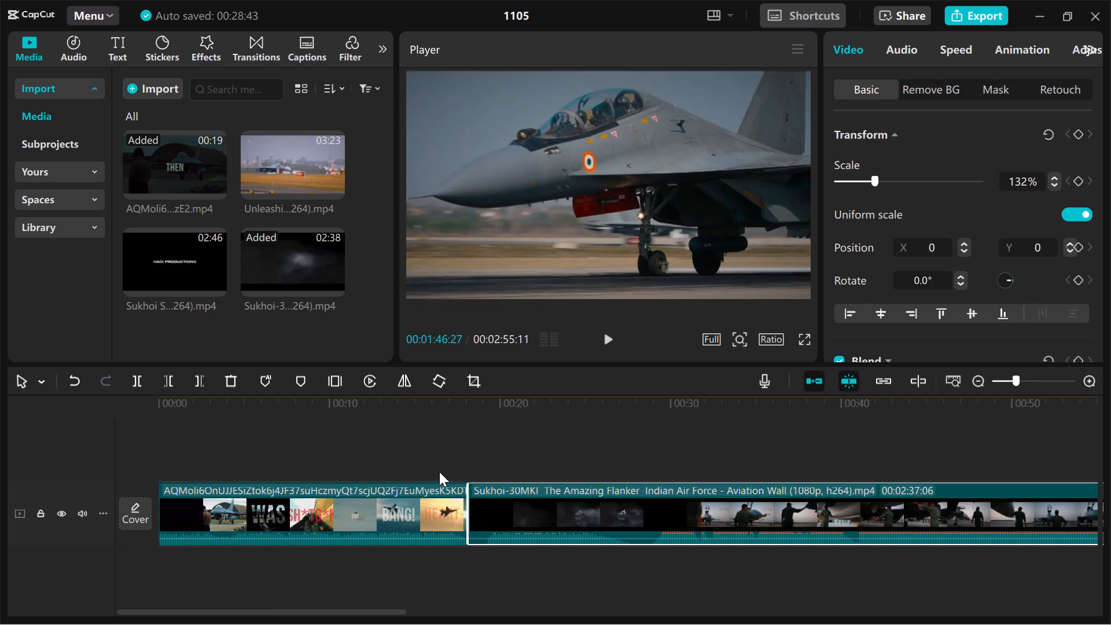
left_click(480, 438)
left_click(466, 431)
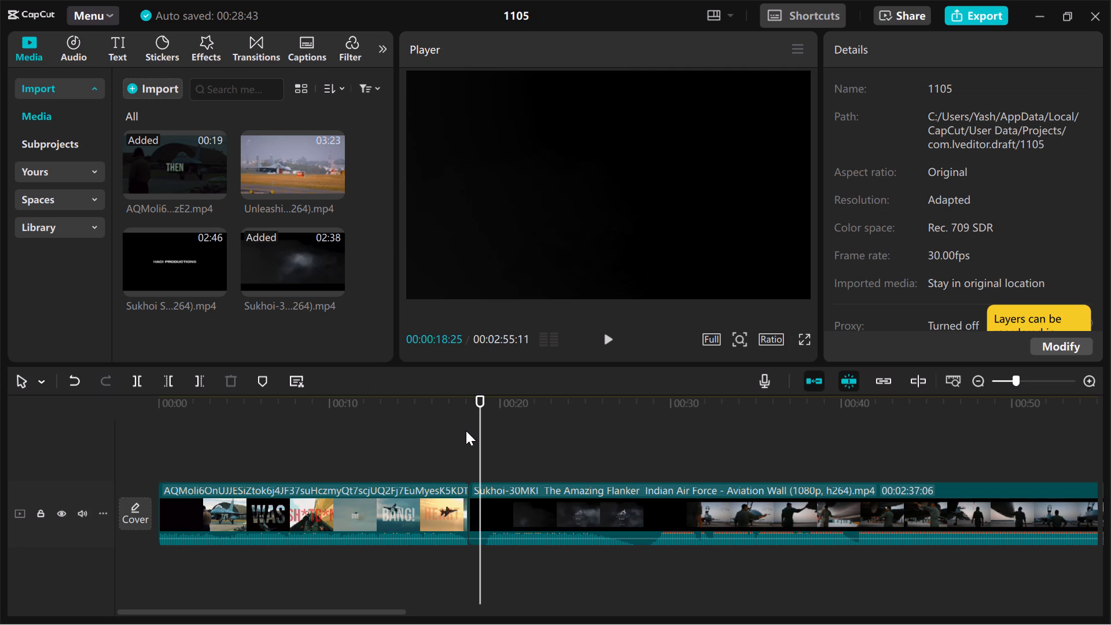
key("space")
left_click(702, 451)
key("space")
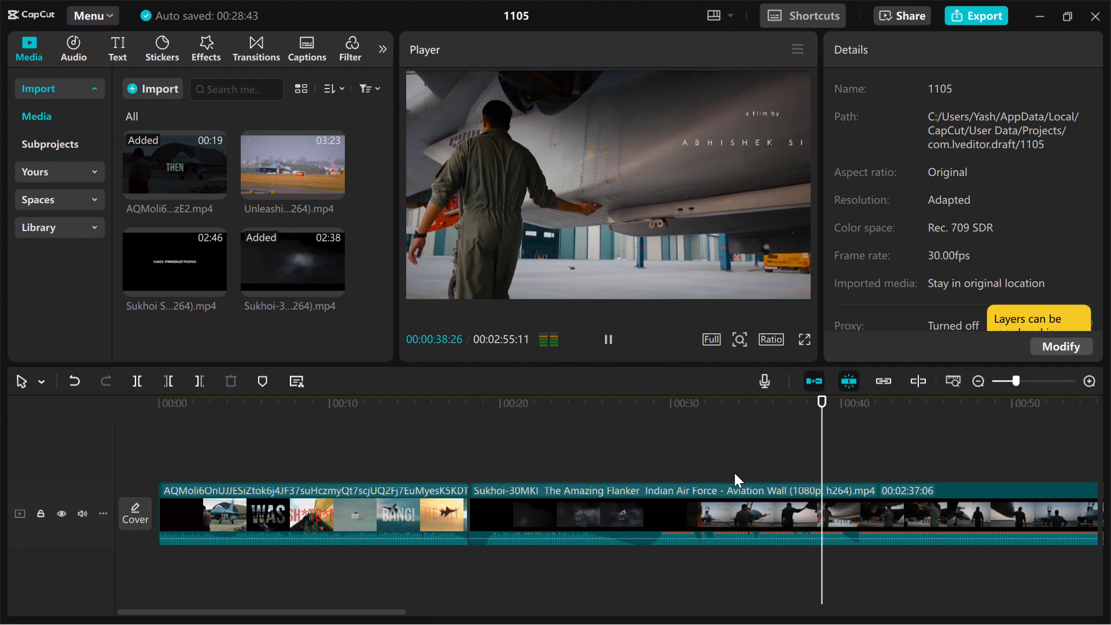
scroll(758, 488, "left", 1)
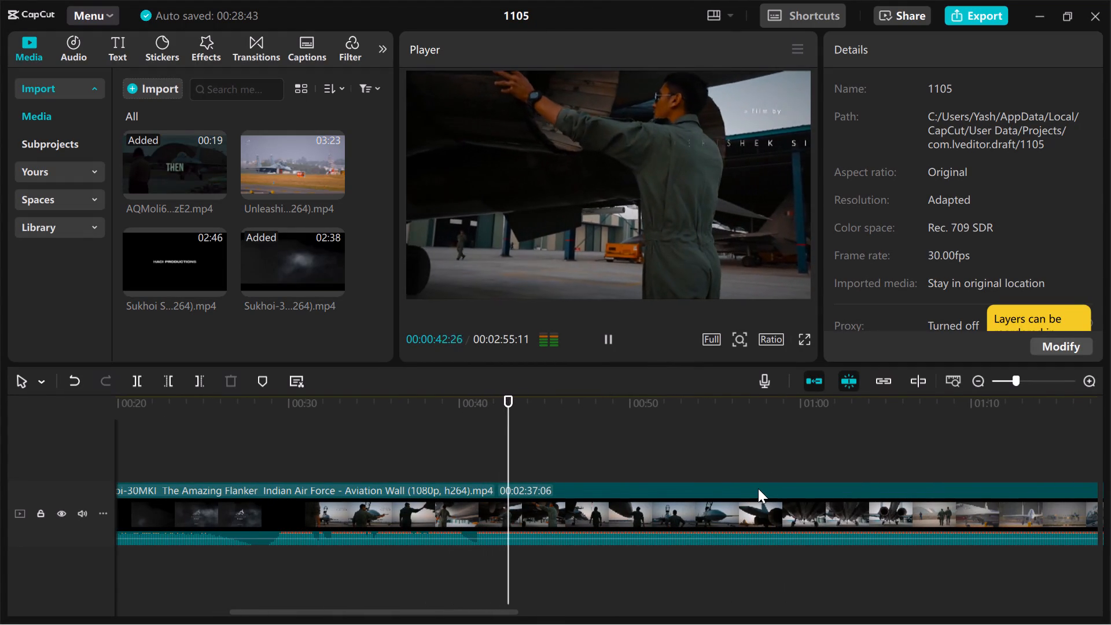
key("space")
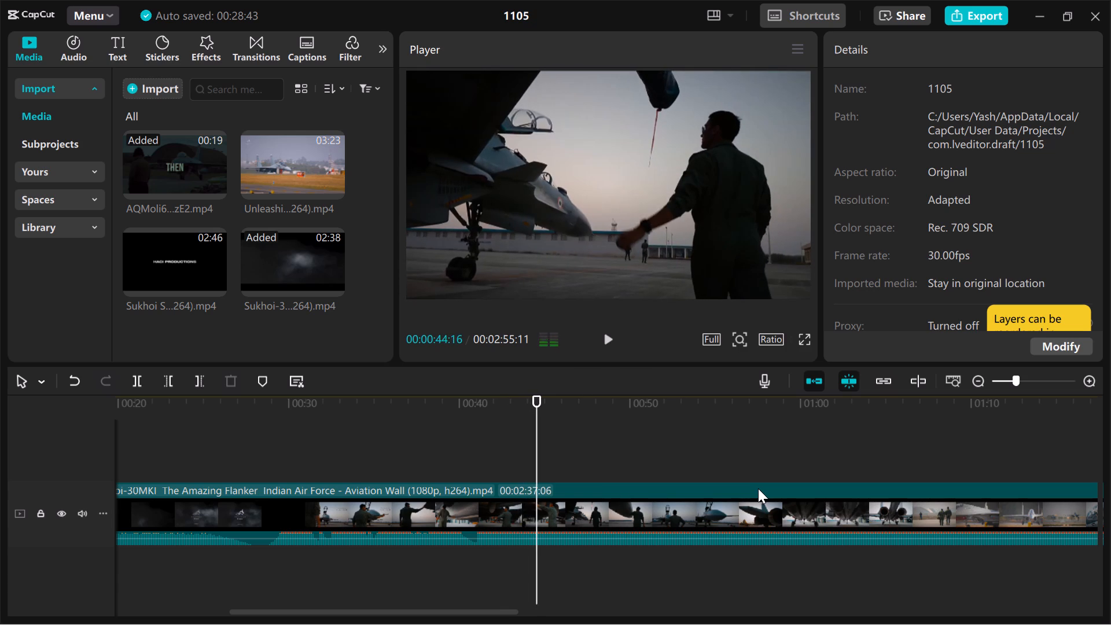
key("space")
key("space")
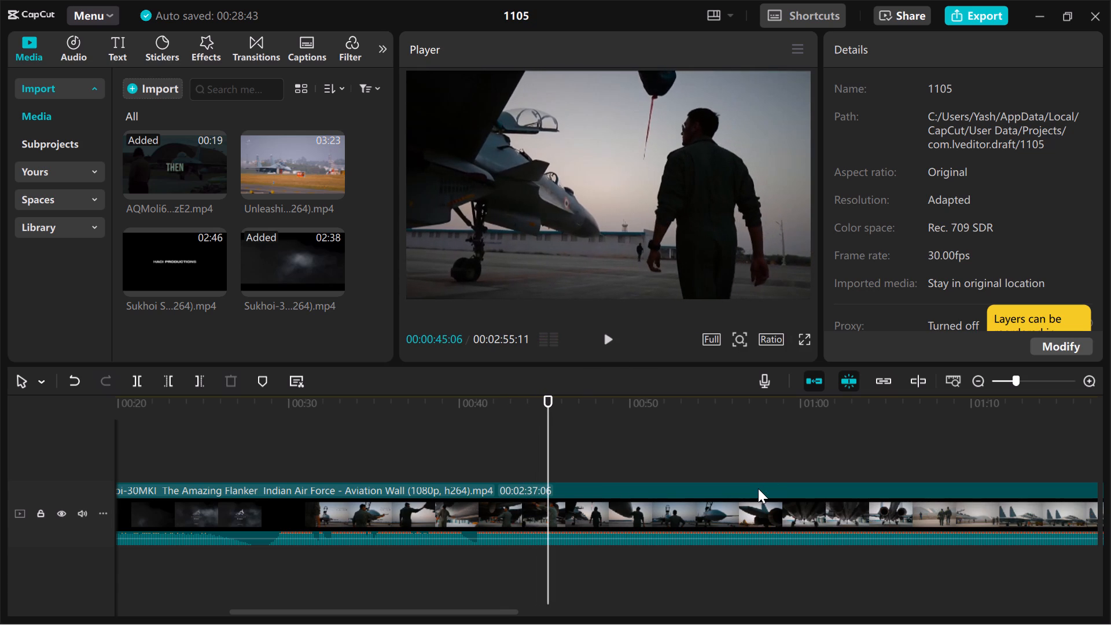
key("space")
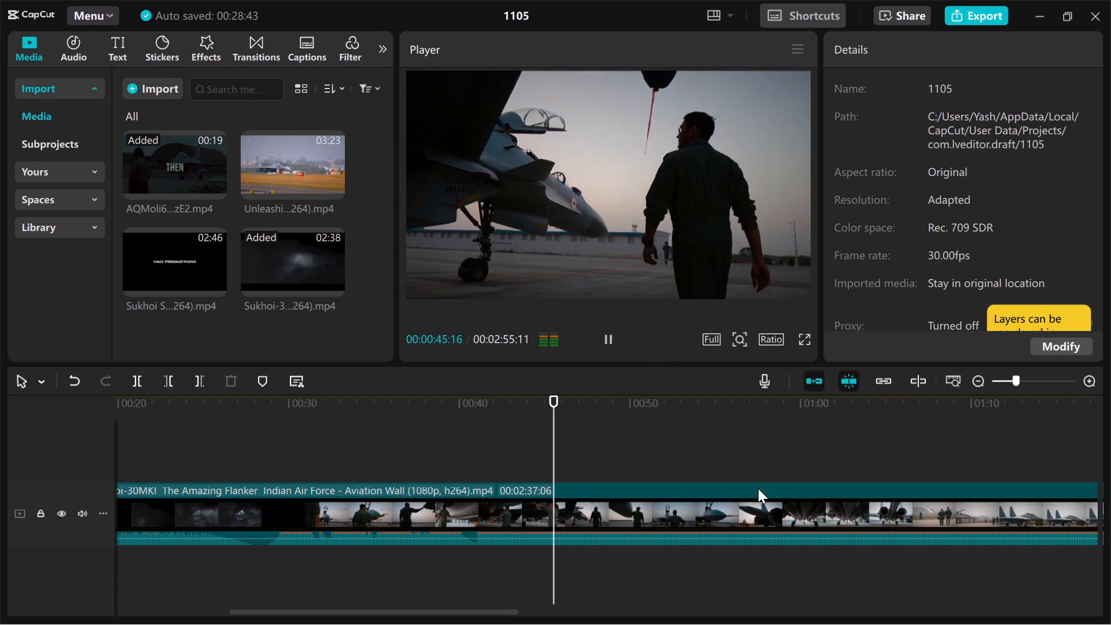
Split the Flanker clip at 00:00:43:26, the first frame of the airman silhouetted beside the jet at dusk, and delete the portion before it.
key("space")
key("Left")
key("Left")
key("Left")
key("Left")
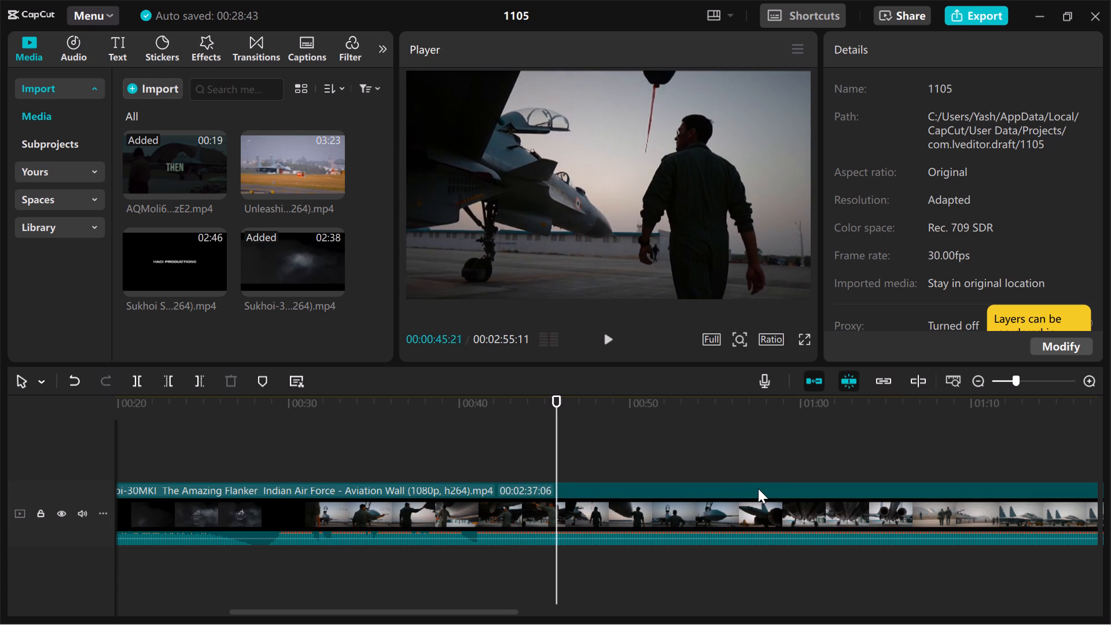
key("Left")
key("Left")
key("Left")
key("Left")
key("Left")
key("Left")
key("Left")
key("Left")
key("Left")
key("Left")
key("Left")
key("Left")
key("Left")
key("Left")
key("Left")
key("Left")
key("Left")
key("Left")
key("Left")
key("Left")
key("Left")
key("Left")
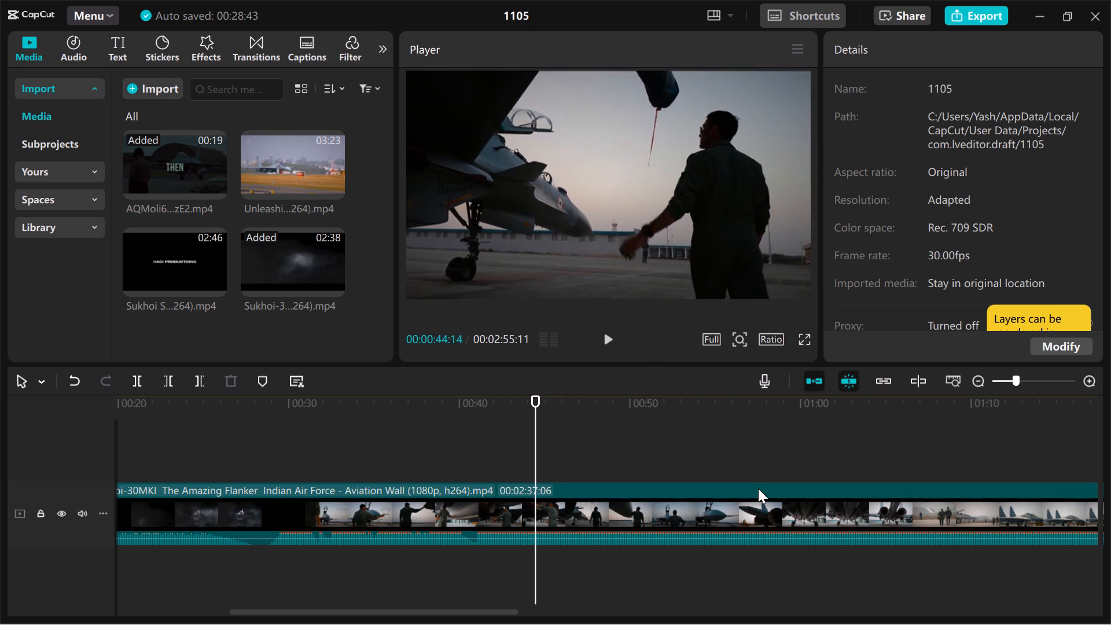
key("Left")
key("Right")
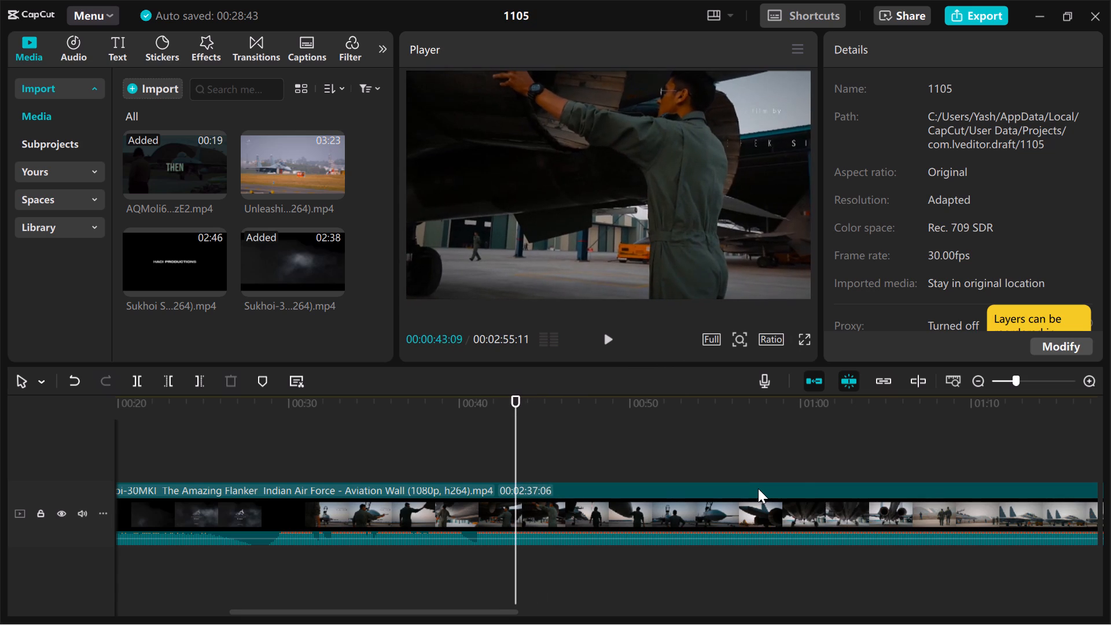
key("Right")
key("Right")
key("Right")
key("Right")
key("Right")
key("Right")
key("Right")
key("Right")
key("Right")
key("Right")
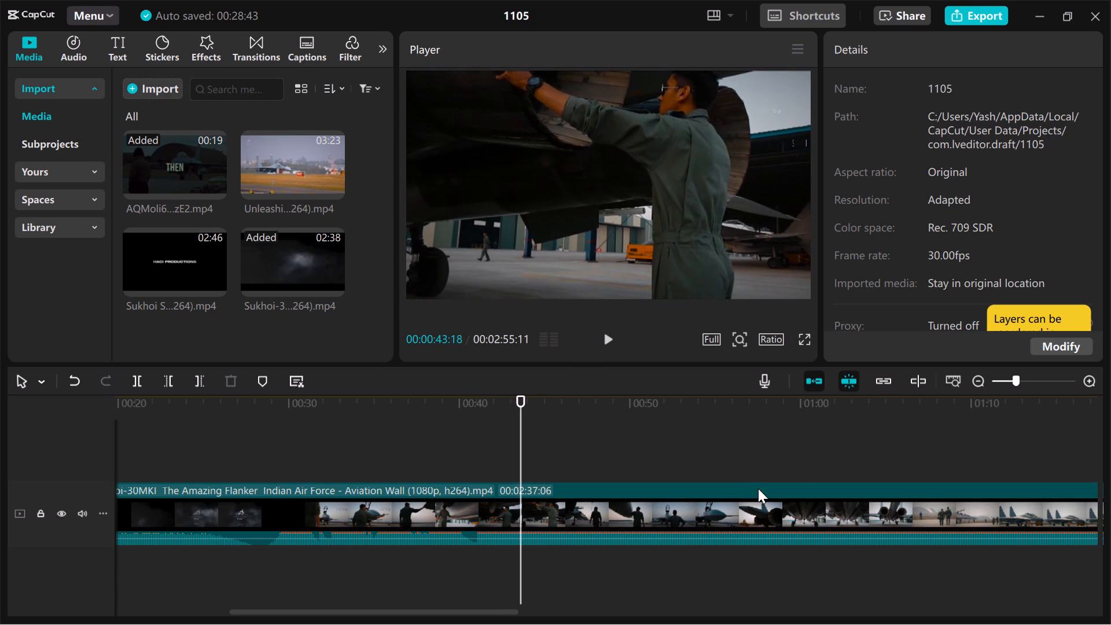
key("Right")
key("Right")
key("Right")
key("Right")
key("Right")
key("Right")
key("Right")
key("Right")
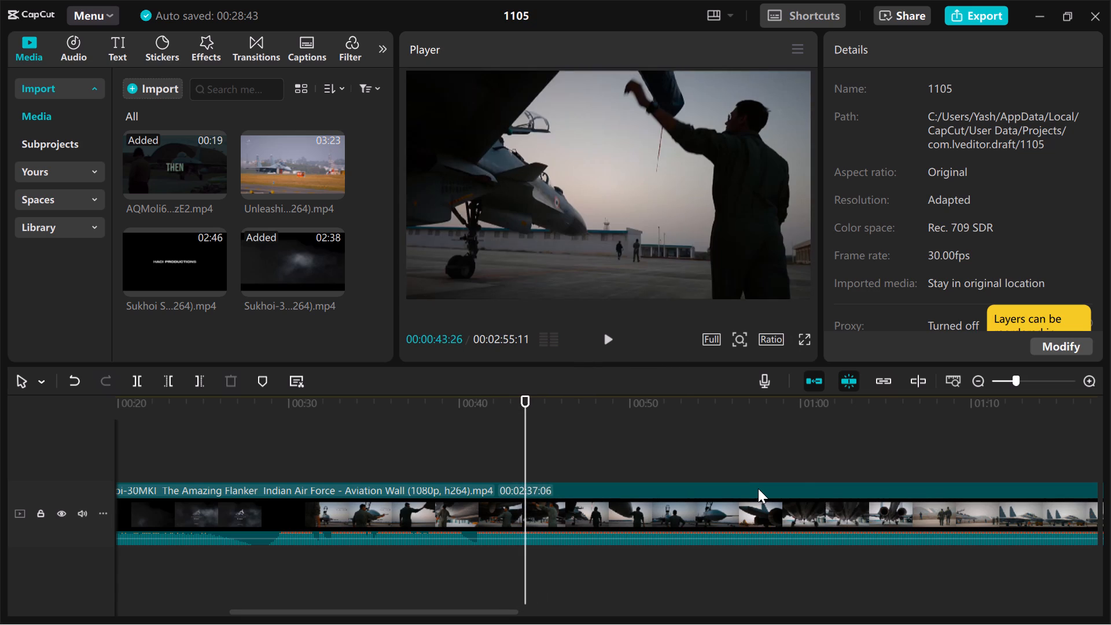
key("Right")
key("Left")
key("Left")
key("Left")
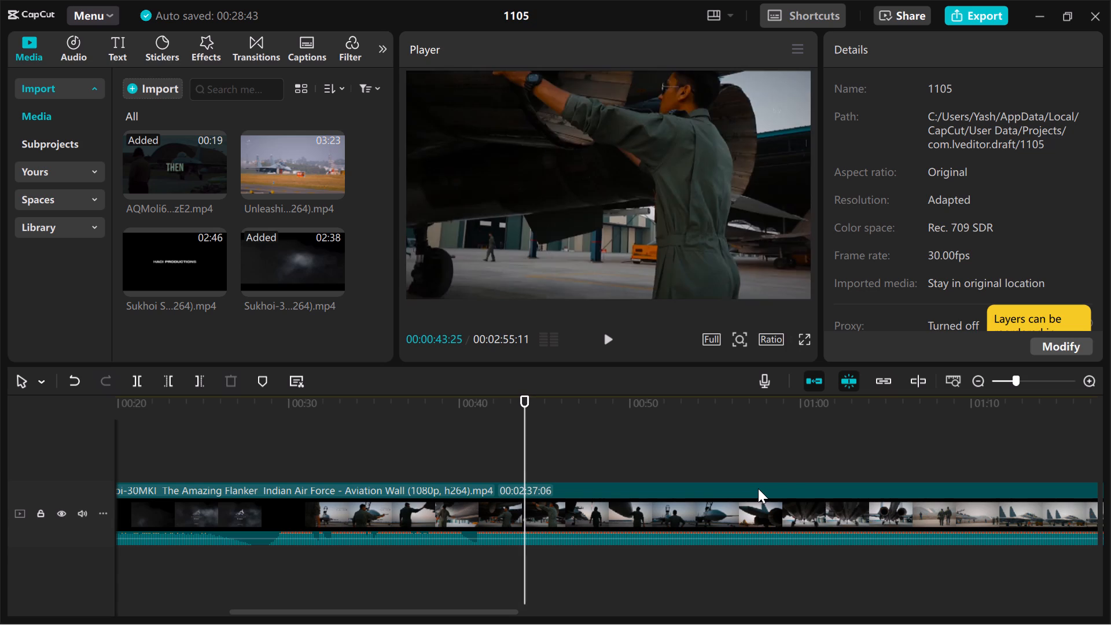
key("Right")
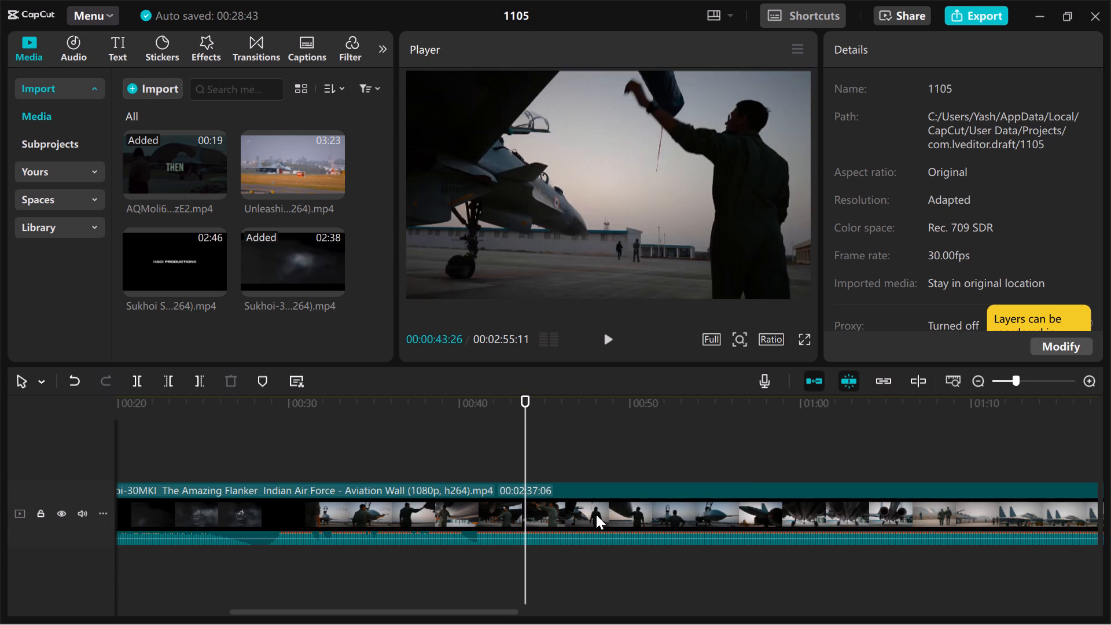
key("ctrl+b")
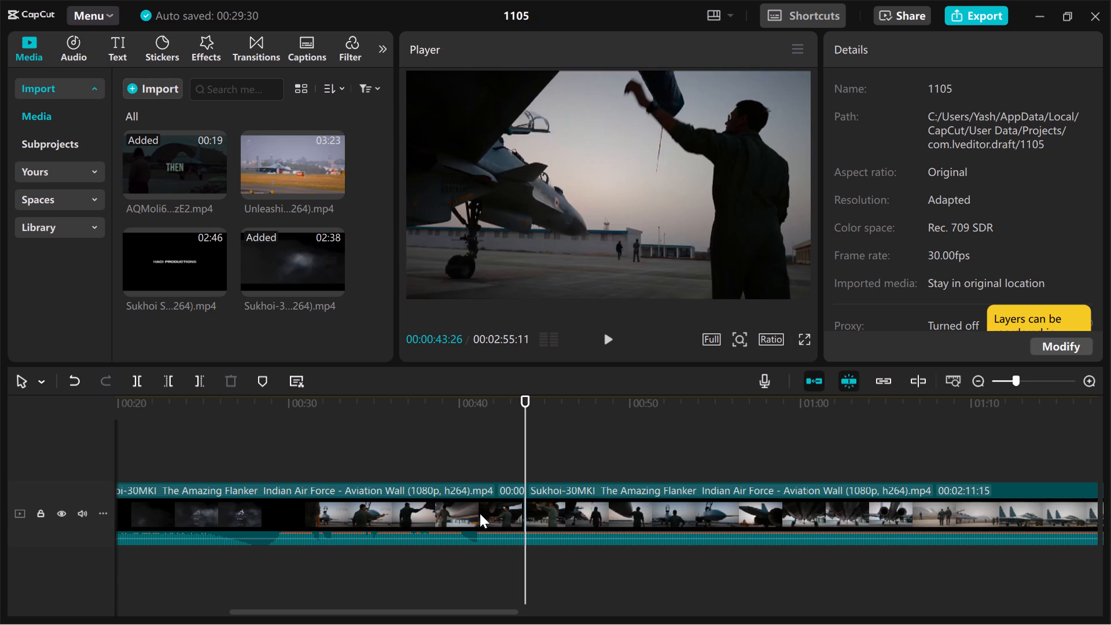
left_click(480, 513)
key("Delete")
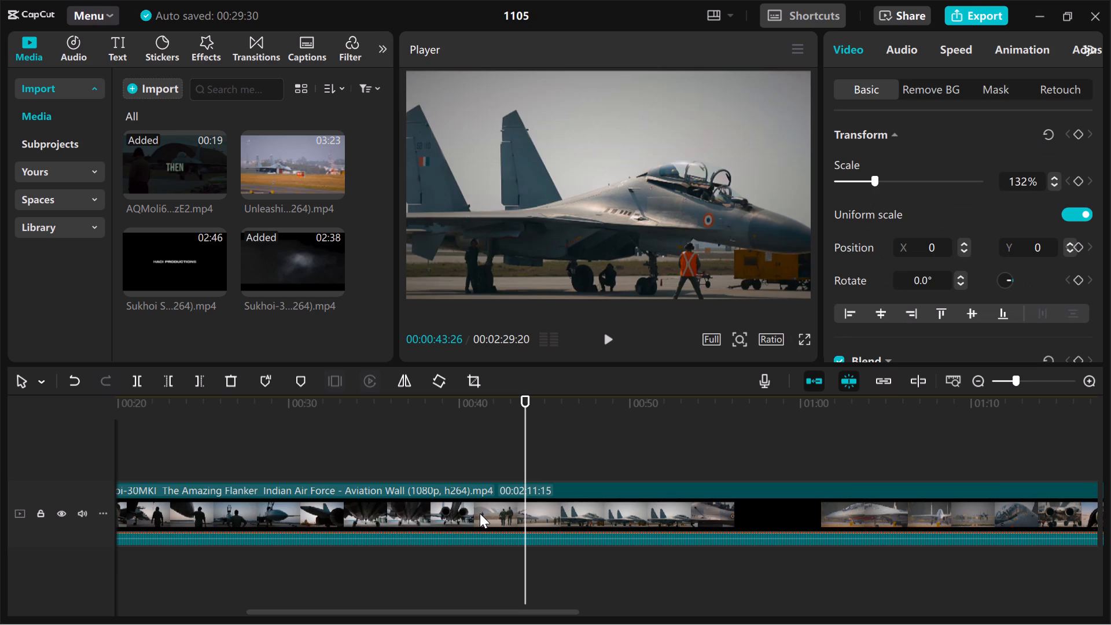
Review the trimmed Flanker clip from its new start up to the jet nose shot at 00:00:29:00.
scroll(480, 513, "right", 4)
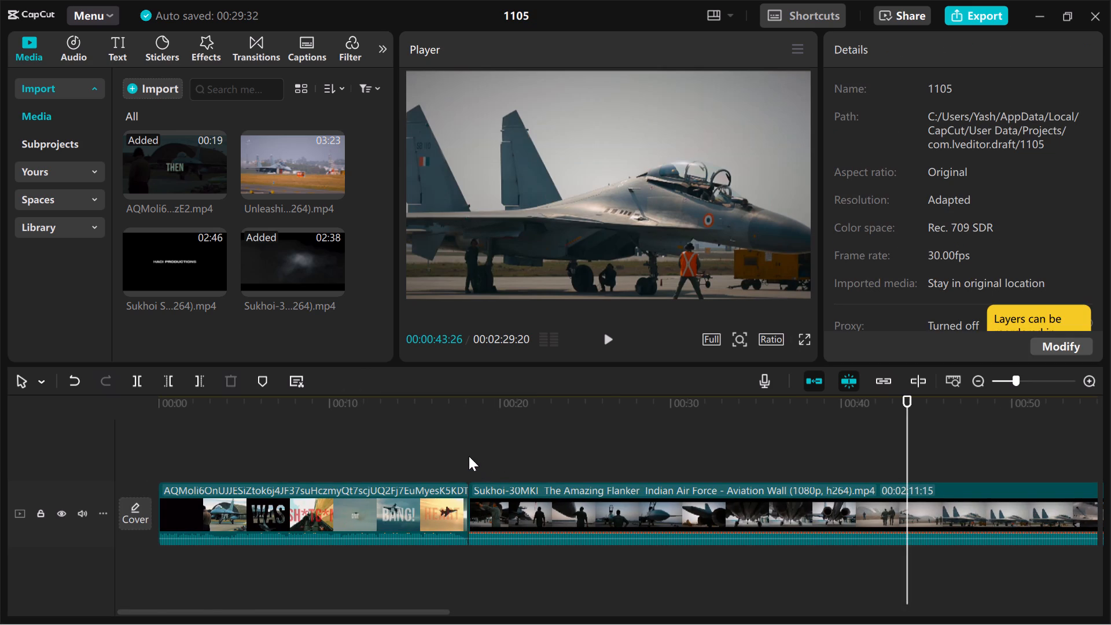
left_click(469, 456)
key("space")
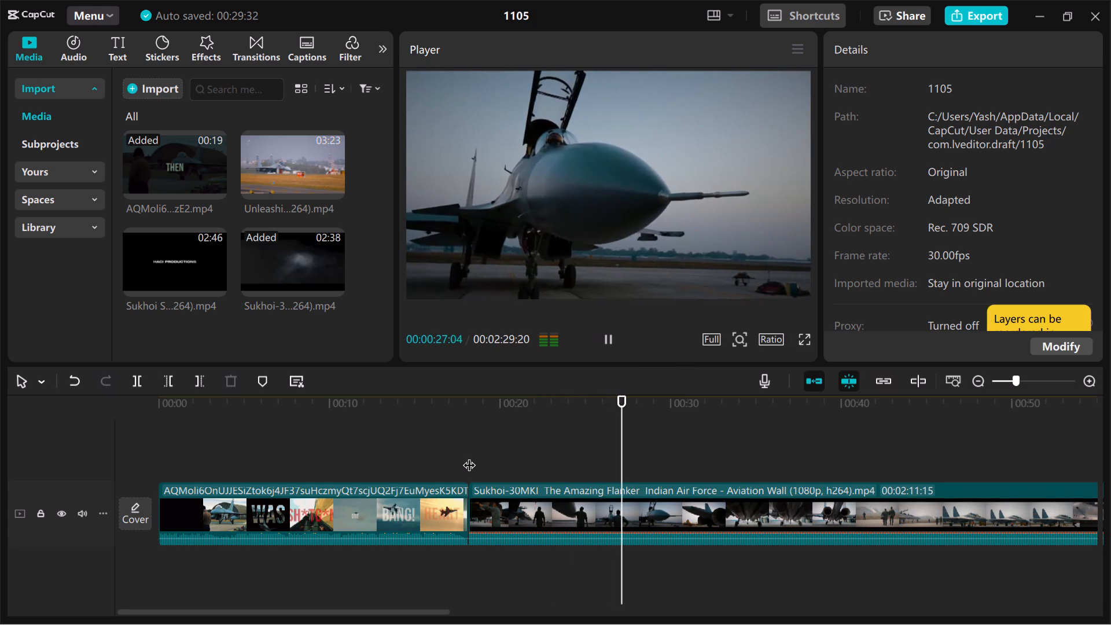
left_click(653, 459)
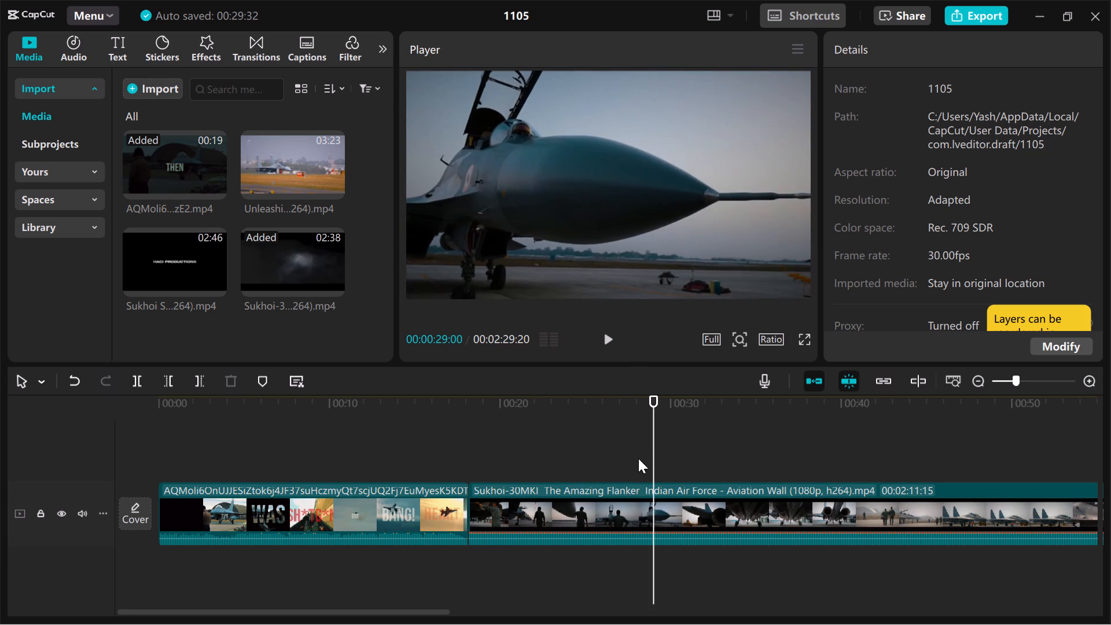
Set the scale of the trimmed Flanker clip to 100%.
left_click(597, 501)
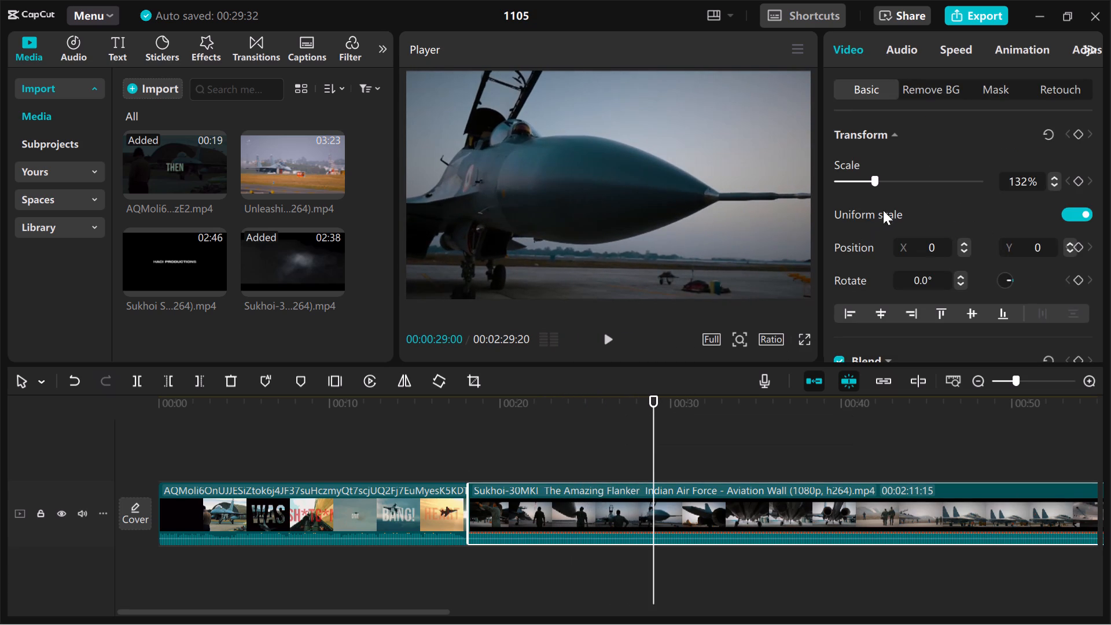
double_click(1028, 177)
key("1")
type("00")
key("Return")
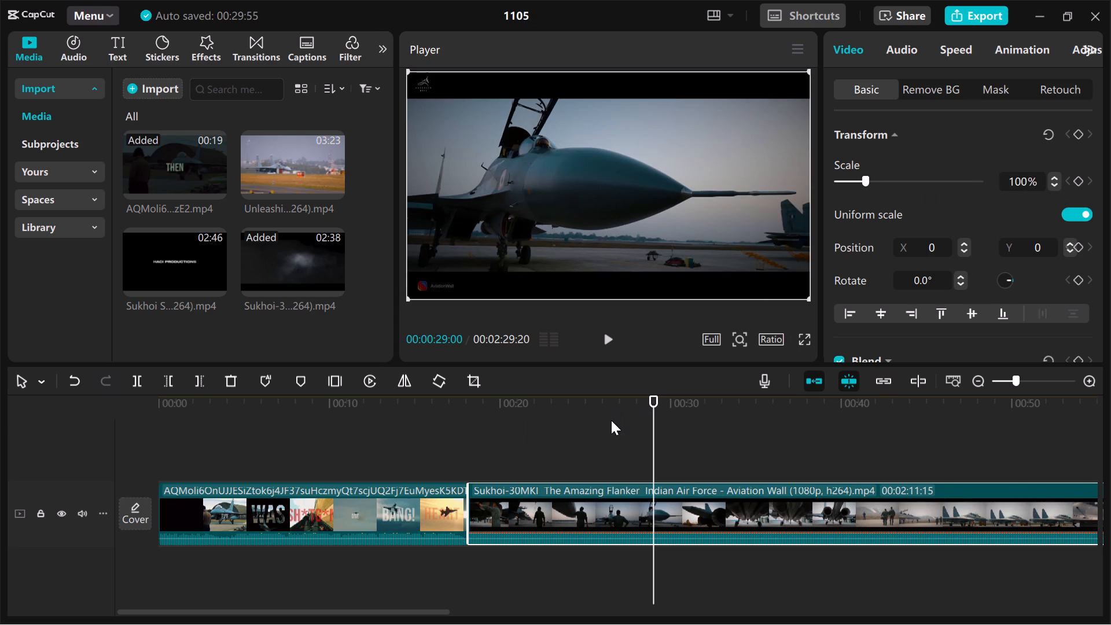
Split the Flanker clip at 00:00:23:29, where the shot of the airman touching the jet changes to him standing hands on hips.
left_click(612, 422)
key("space")
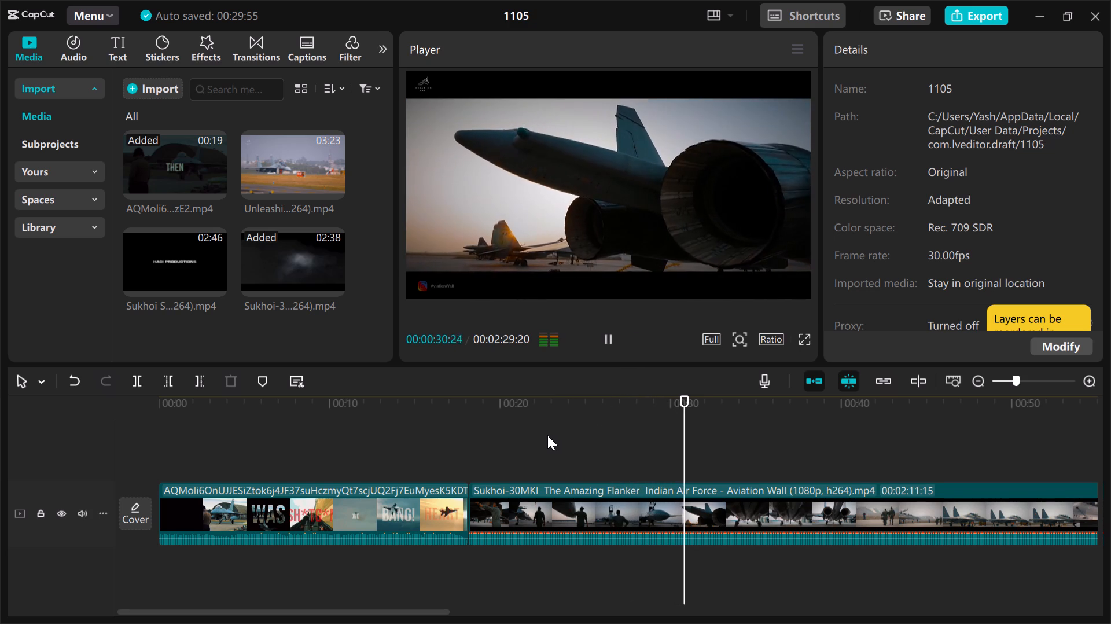
key("Left")
key("Left")
key("Left")
key("Left")
key("Left")
key("Left")
key("Left")
key("Left")
key("Left")
key("Left")
key("Left")
key("Left")
key("Left")
key("Left")
key("Left")
key("Left")
key("Left")
key("Left")
key("Left")
key("Left")
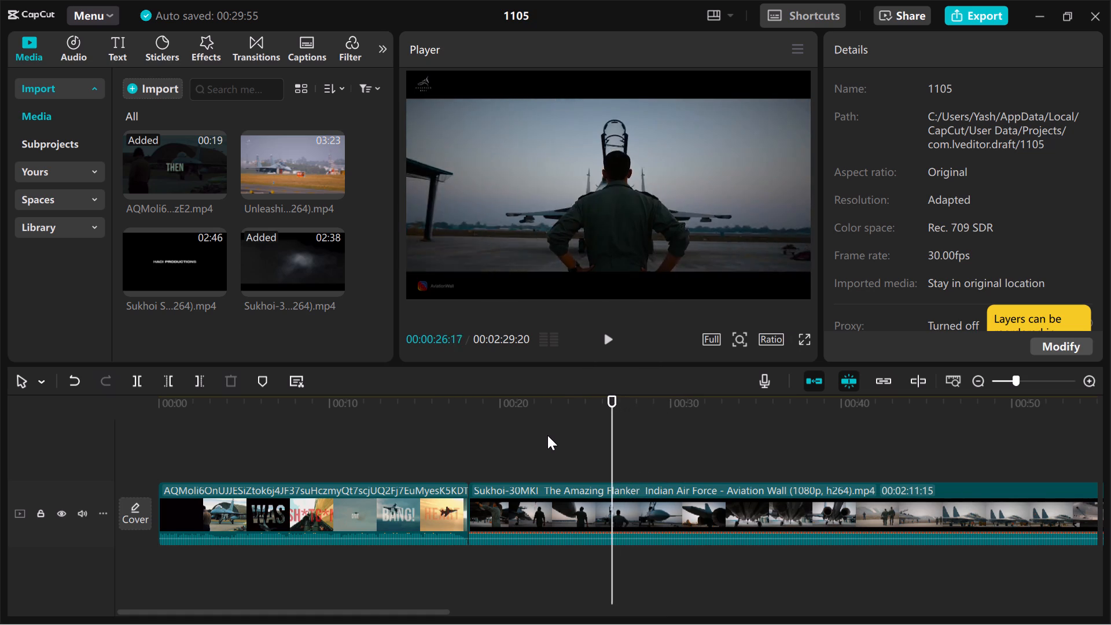
key("Left")
key("Left")
key("Left")
key("Left")
key("Left")
key("Left")
key("Left")
key("Left")
key("Left")
key("Left")
key("Left")
key("Left")
key("Left")
key("Left")
key("Left")
key("Left")
key("Left")
key("Left")
key("Left")
key("Left")
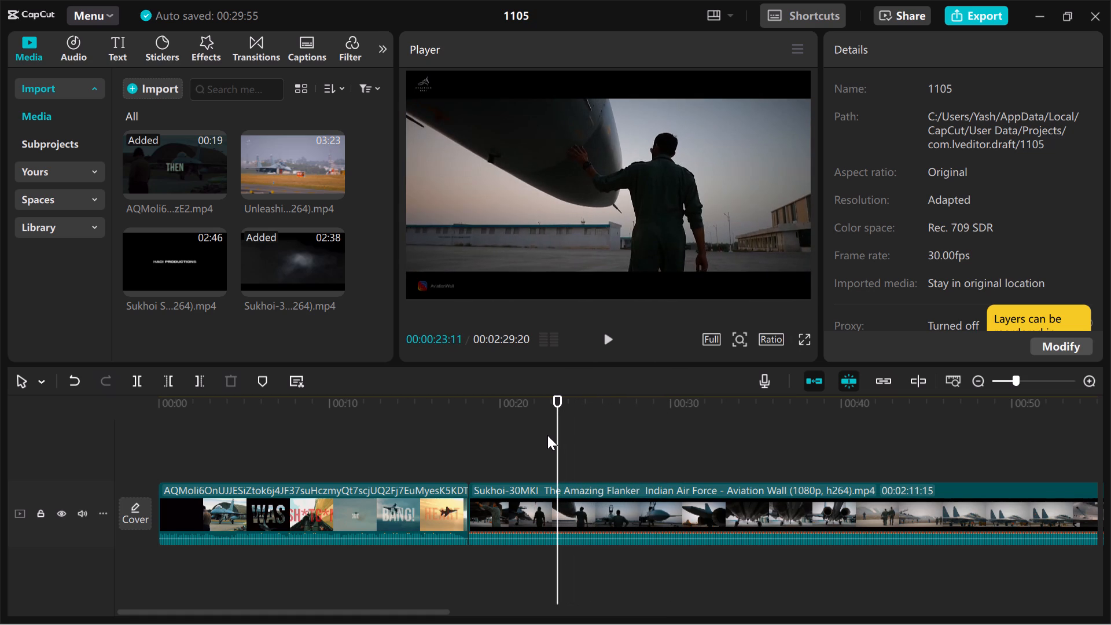
key("Left")
key("Left")
key("Left")
key("Left")
key("Left")
key("Left")
key("Left")
key("Left")
key("Left")
key("Left")
key("Left")
key("Left")
key("Right")
key("Right")
key("Right")
key("Right")
key("Right")
key("Right")
key("Right")
key("Right")
key("Right")
key("Right")
key("Right")
key("Right")
key("Right")
key("Right")
key("Right")
key("Right")
key("Right")
key("Right")
key("Right")
key("Right")
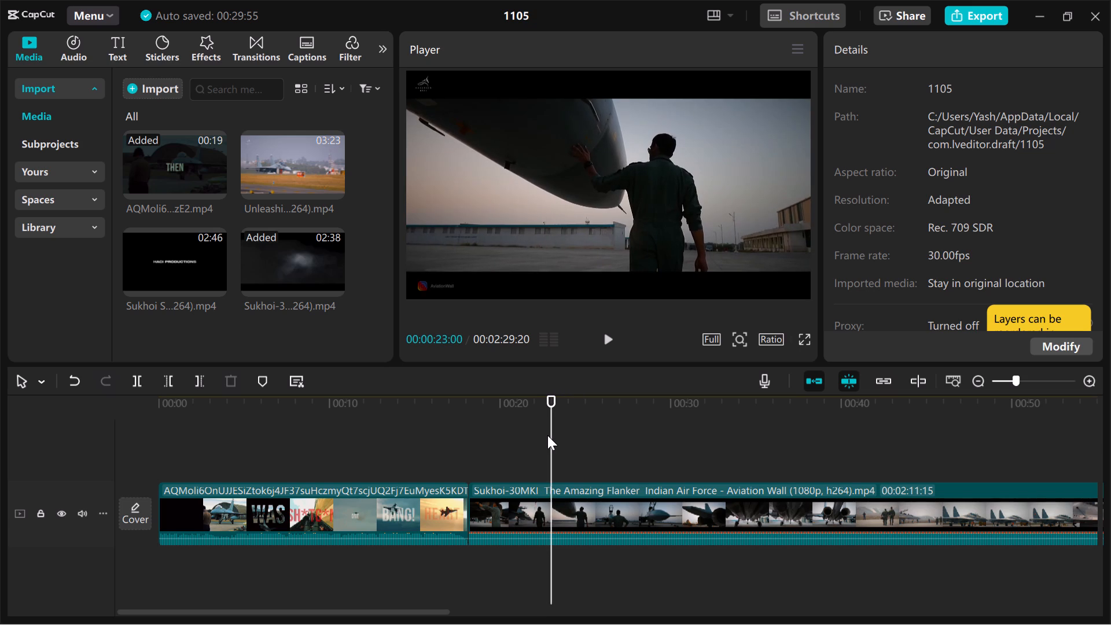
key("Right")
key("Right")
key("Right")
key("Right")
key("Right")
key("Right")
key("Right")
key("Right")
key("Right")
key("Right")
key("Right")
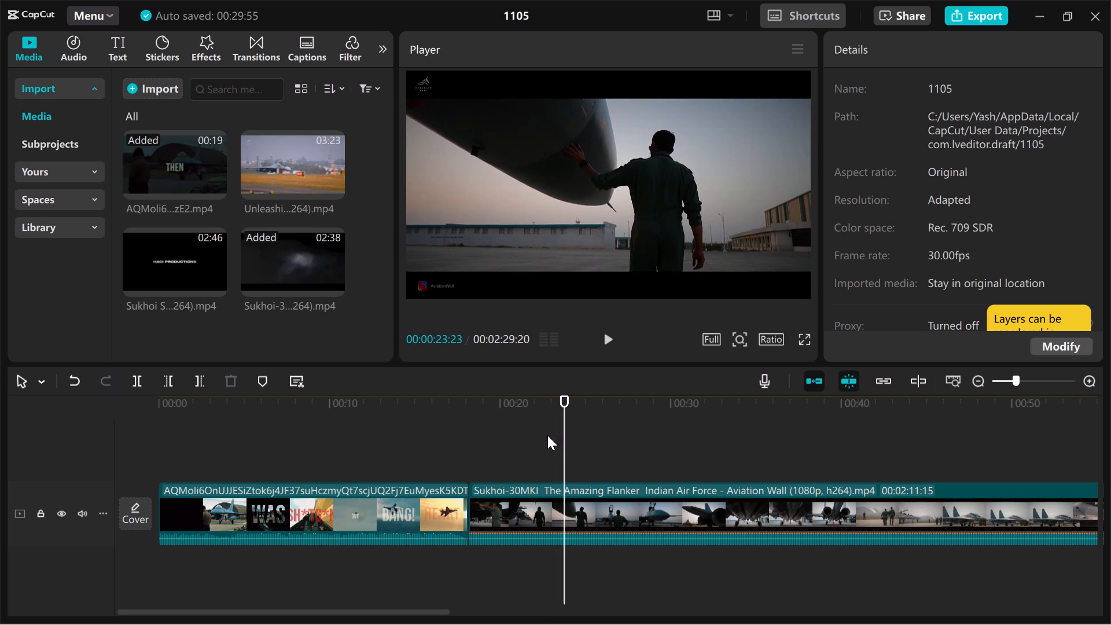
key("Left")
key("Left")
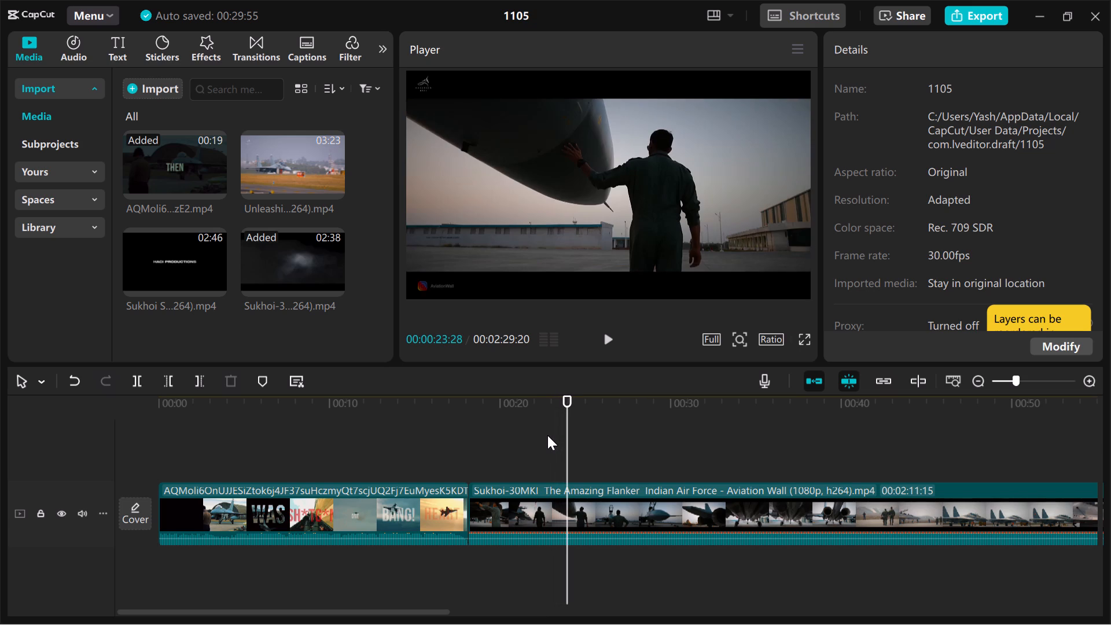
key("Right")
key("Left")
key("Right")
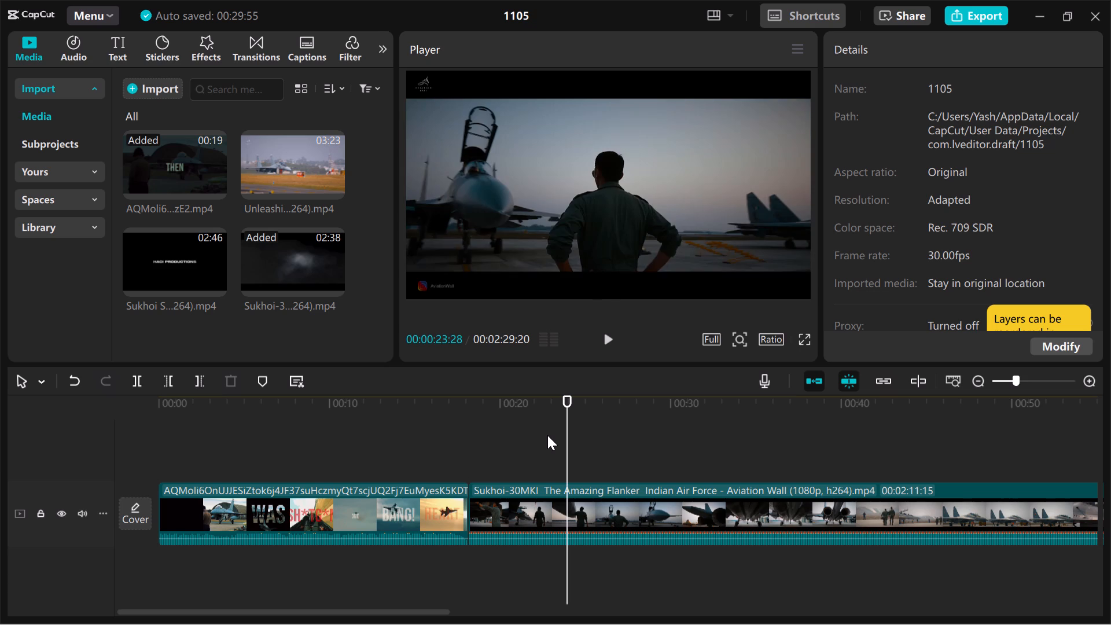
key("ctrl+b")
key("Left")
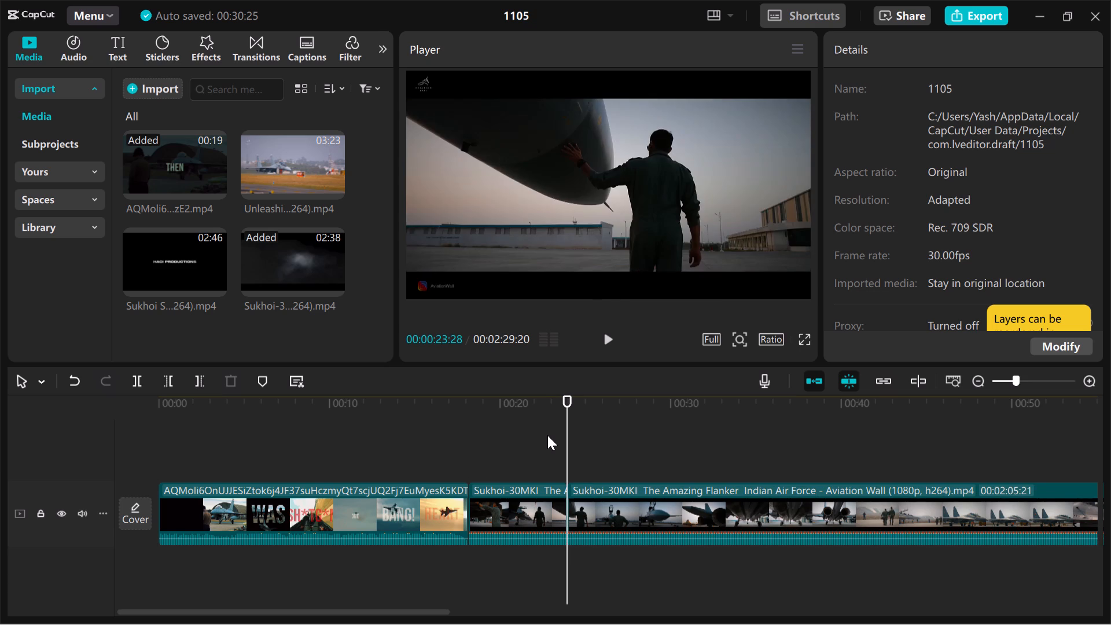
Split the remaining Flanker footage at 00:00:26:26, at the cut from the airman with hands on hips to the jet nose shot.
key("Right")
key("Right")
key("Right")
key("Right")
key("Right")
key("Right")
key("Right")
key("Right")
key("Right")
key("Right")
key("Right")
key("Right")
key("Right")
key("Right")
key("Right")
key("Right")
key("Right")
key("Right")
key("Right")
key("Right")
key("Right")
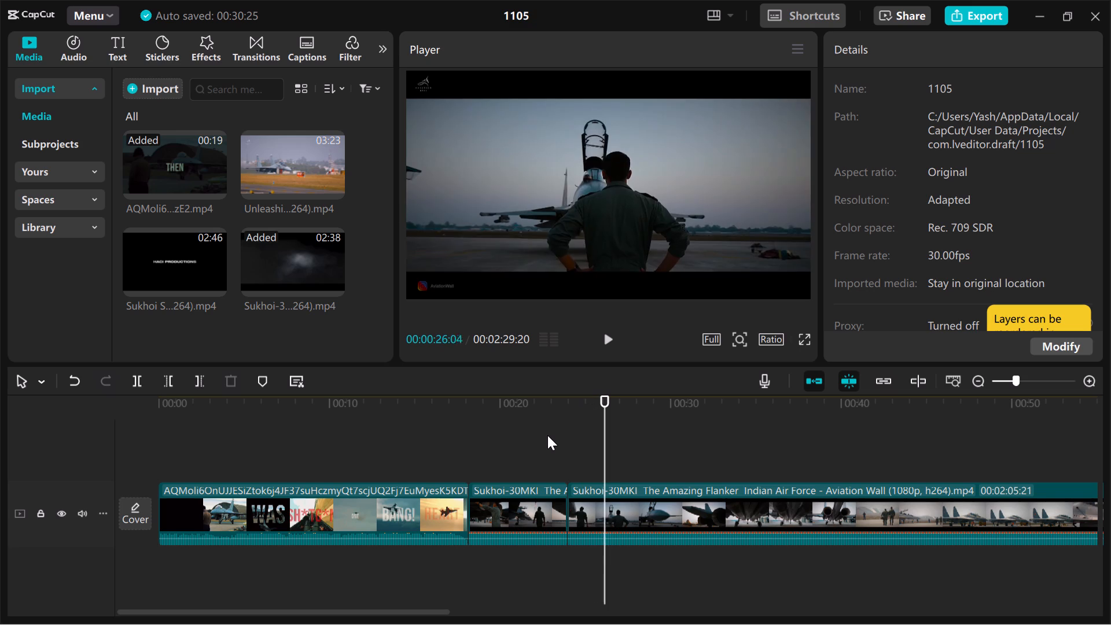
key("Left")
key("Left")
key("Left")
key("Left")
key("Left")
key("Left")
key("Left")
key("Left")
key("Left")
key("Left")
key("Left")
key("Left")
key("Left")
key("Left")
key("Left")
key("Left")
key("Left")
key("Left")
key("Left")
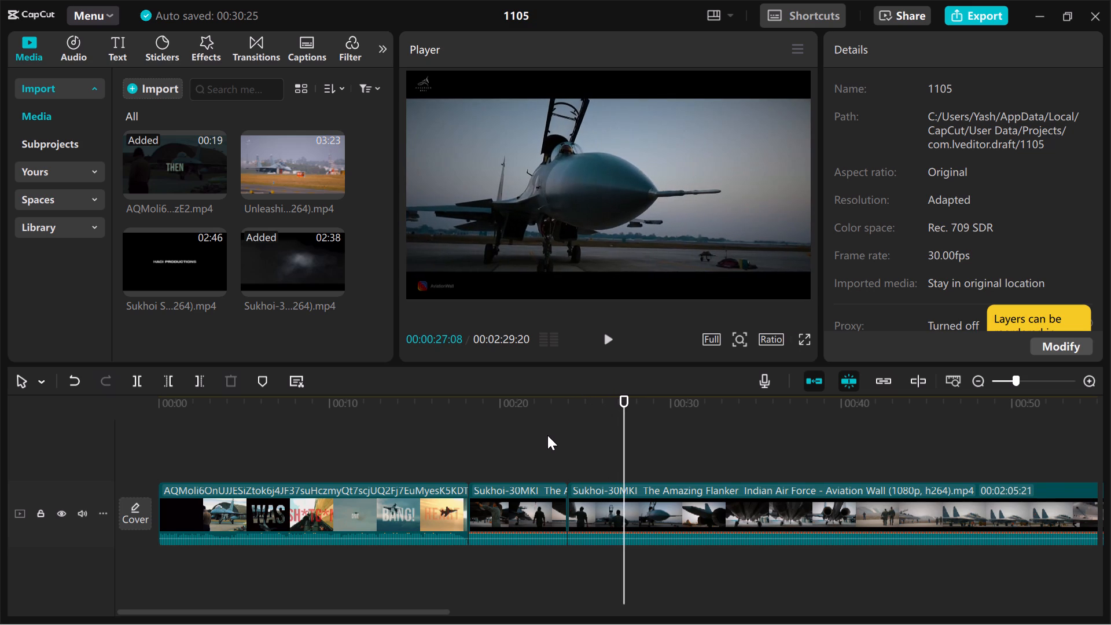
key("Right")
key("Right")
key("Right")
key("Right")
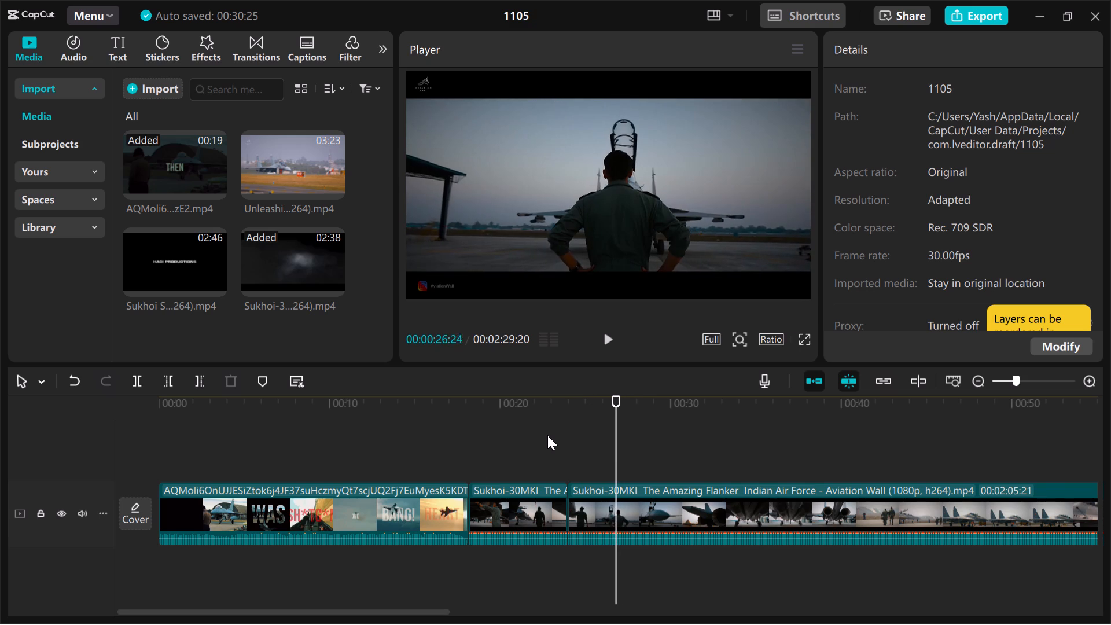
key("Right")
key("Right")
key("Left")
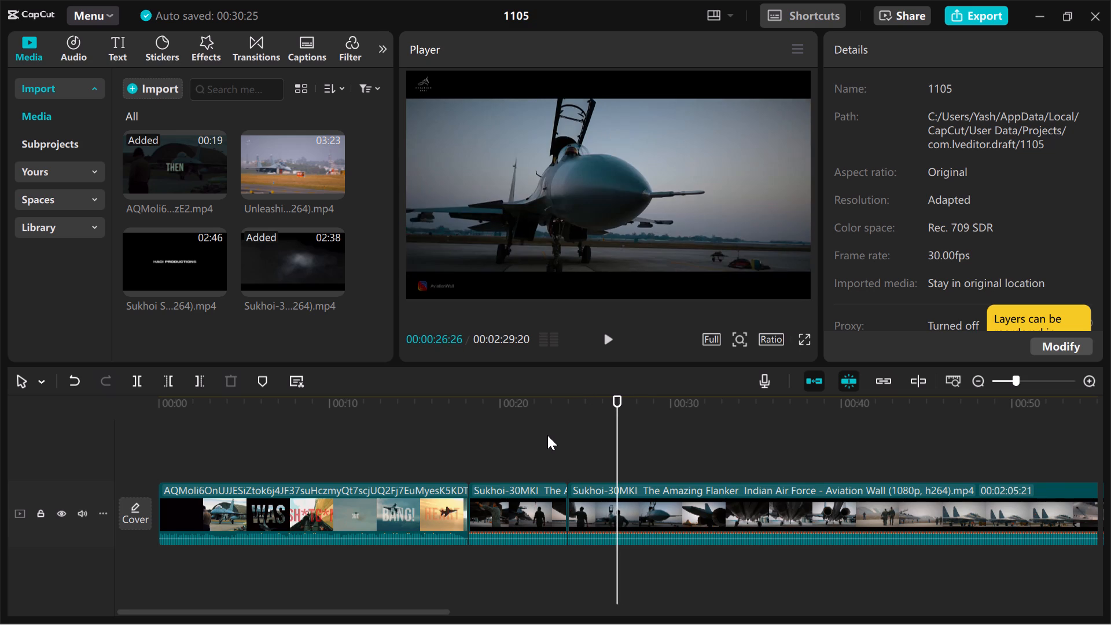
key("Right")
key("Left")
key("ctrl+b")
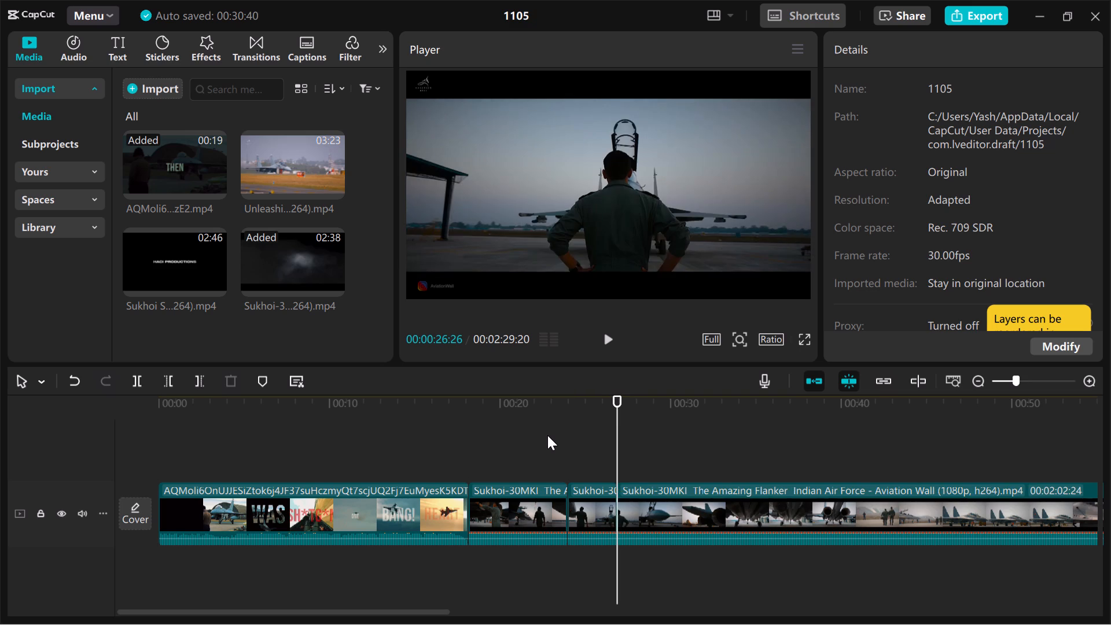
key("Right")
key("Left")
key("Left")
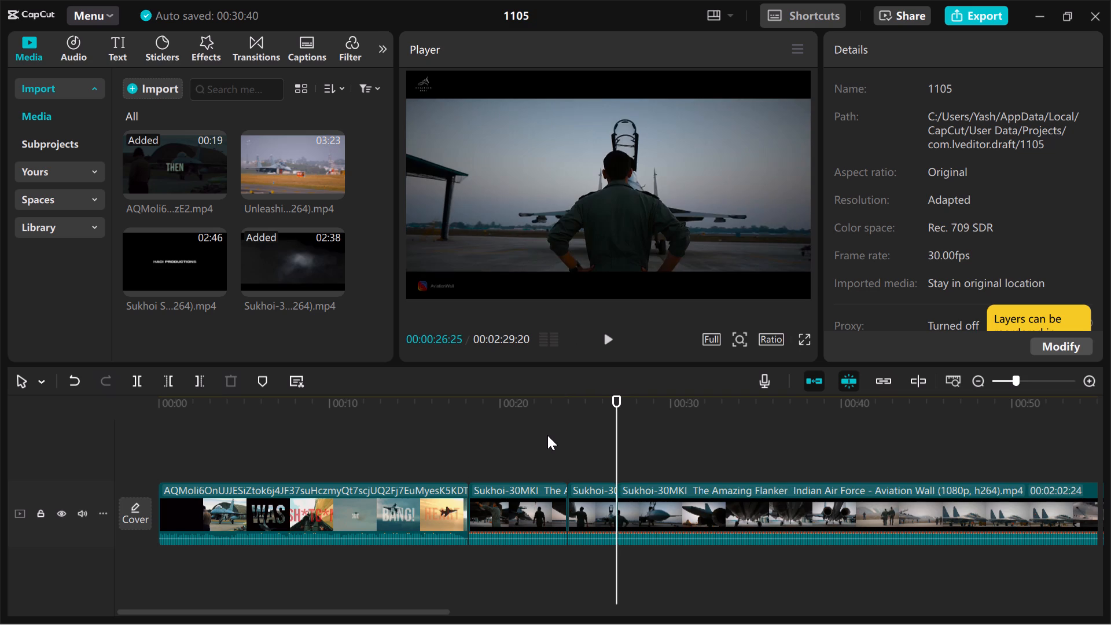
Review the remaining Flanker footage from the jet nose shot up to the two airmen walking towards the jet at 00:00:43:17.
key("Right")
key("Right")
key("Right")
key("Right")
key("Right")
key("Right")
key("Right")
key("Right")
key("Right")
key("Right")
key("Right")
key("Right")
key("Right")
key("Right")
key("Right")
key("Right")
key("Right")
key("Right")
key("Right")
key("Right")
key("Right")
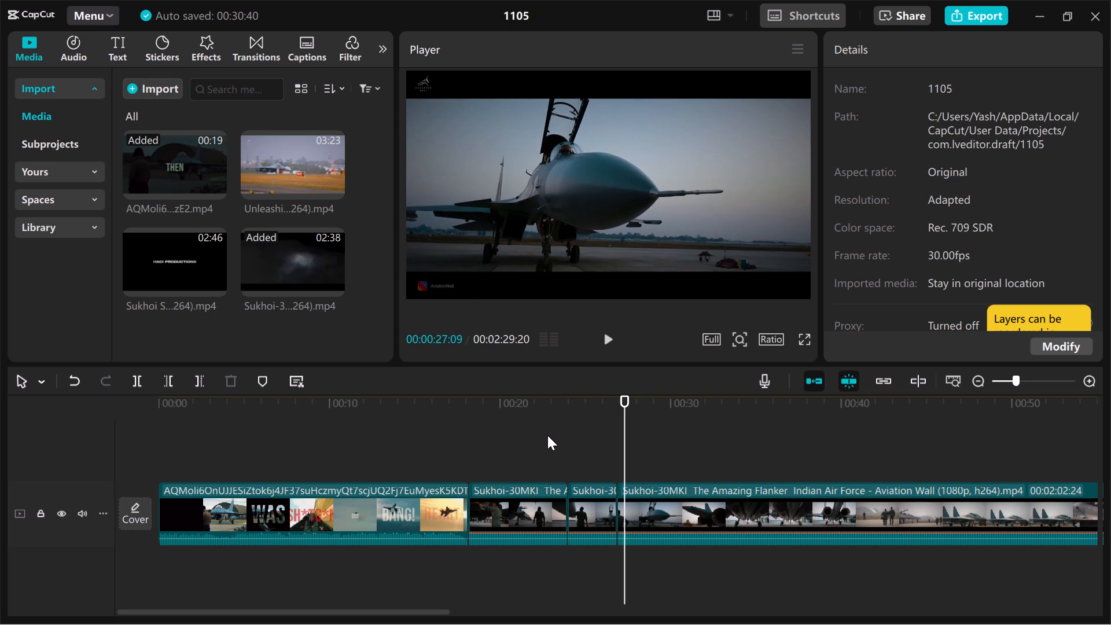
key("Right")
key("Right")
key("Right")
key("Right")
key("Right")
key("Right")
key("Right")
key("Right")
key("Right")
key("Right")
key("Right")
key("Right")
key("Right")
key("Right")
key("Right")
key("Right")
key("Right")
key("Right")
key("Right")
key("Right")
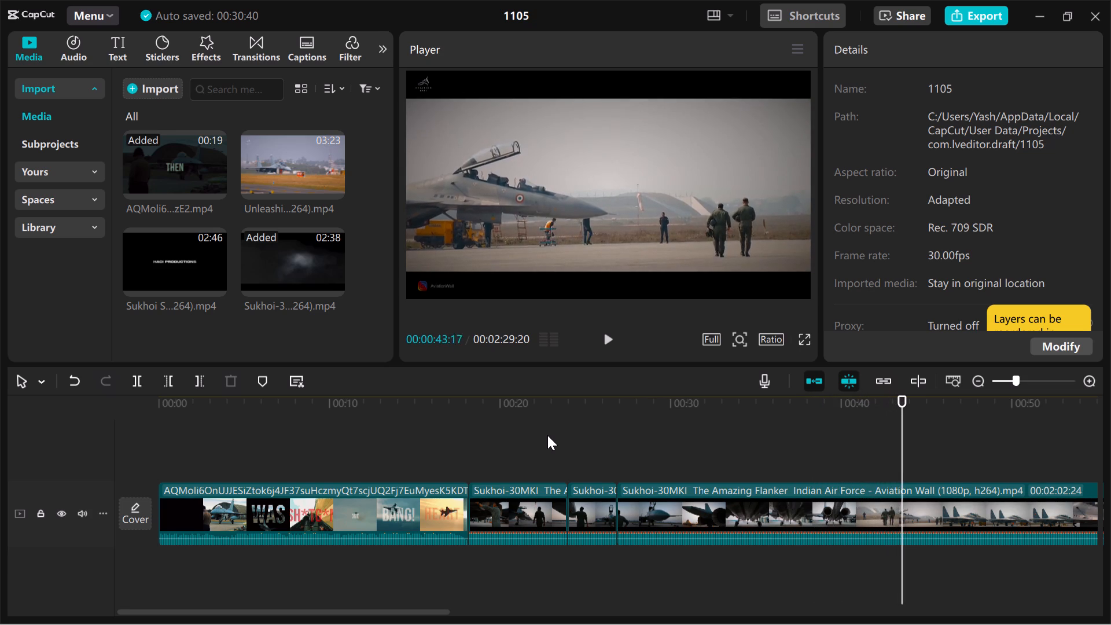
Split the Flanker footage at 00:00:43:26, at the cut from the two walking airmen to the side-on parked jet.
key("Left")
key("Left")
key("Left")
key("Left")
key("Left")
key("Left")
key("Left")
key("Left")
key("Left")
key("Left")
key("Left")
key("Left")
key("Left")
key("Left")
key("Left")
key("Left")
key("Left")
key("Left")
key("Left")
key("Left")
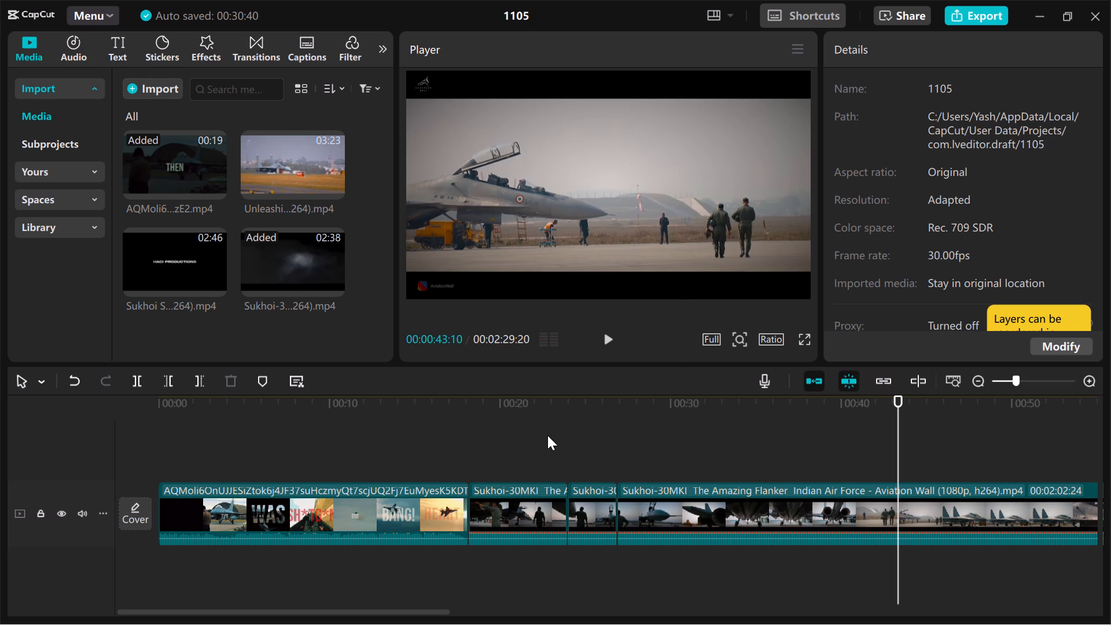
key("Right")
key("Right")
key("Right")
key("Right")
key("Right")
key("Right")
key("Right")
key("Right")
key("Right")
key("Right")
key("Right")
key("Right")
key("Right")
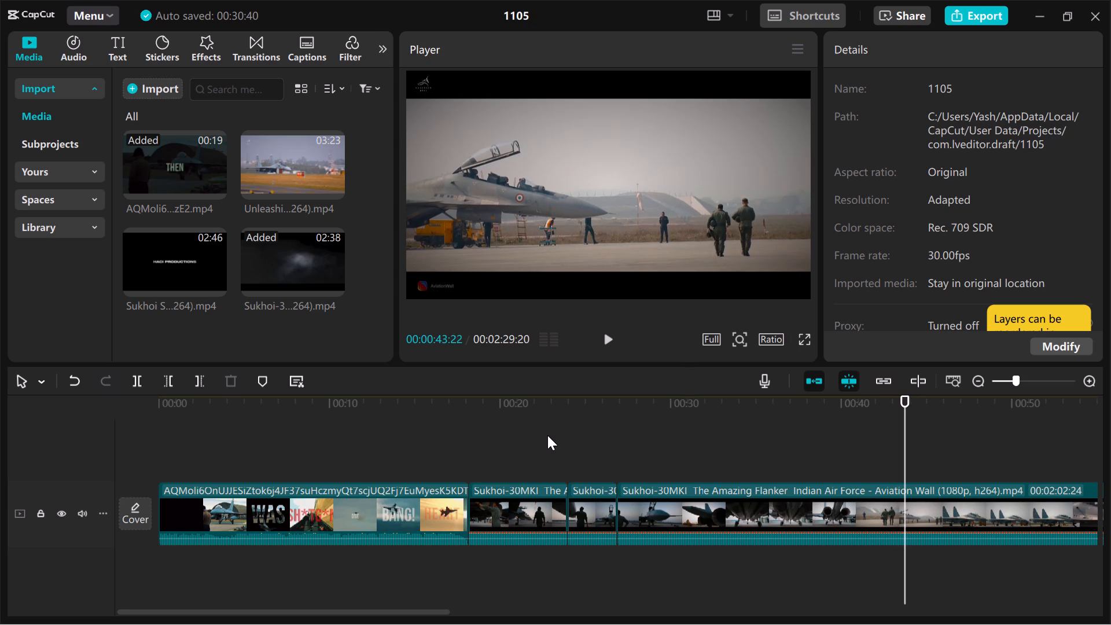
key("Right")
key("Right")
key("Right")
key("Right")
key("Right")
key("Right")
key("Right")
key("Right")
key("Right")
key("Right")
key("Left")
key("Left")
key("Left")
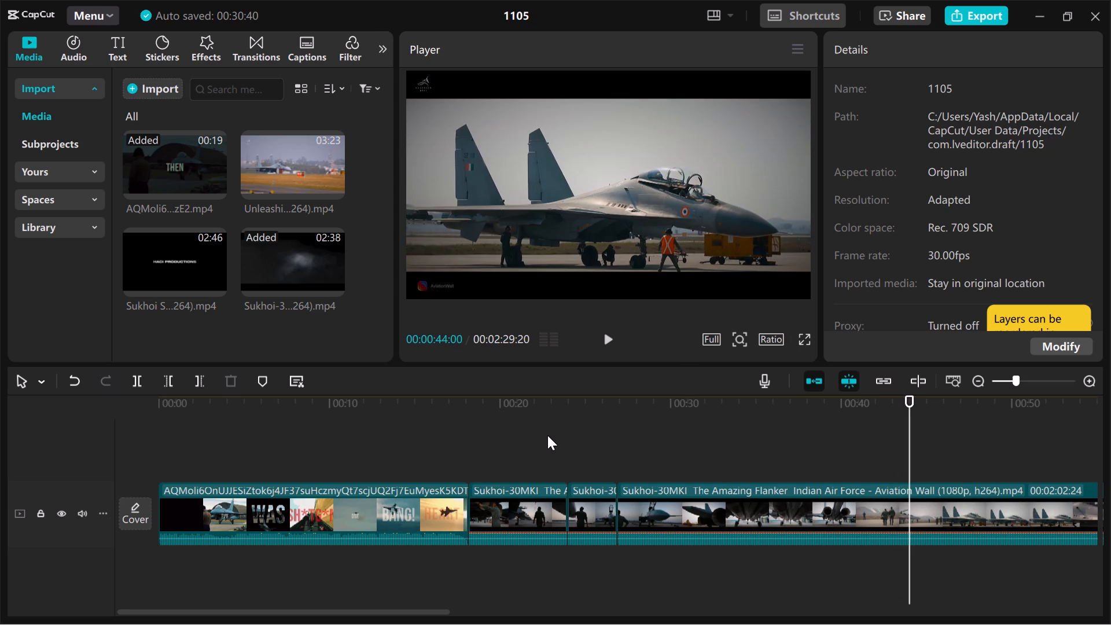
key("Left")
key("Left")
key("Left")
key("Left")
key("Left")
key("Left")
key("Right")
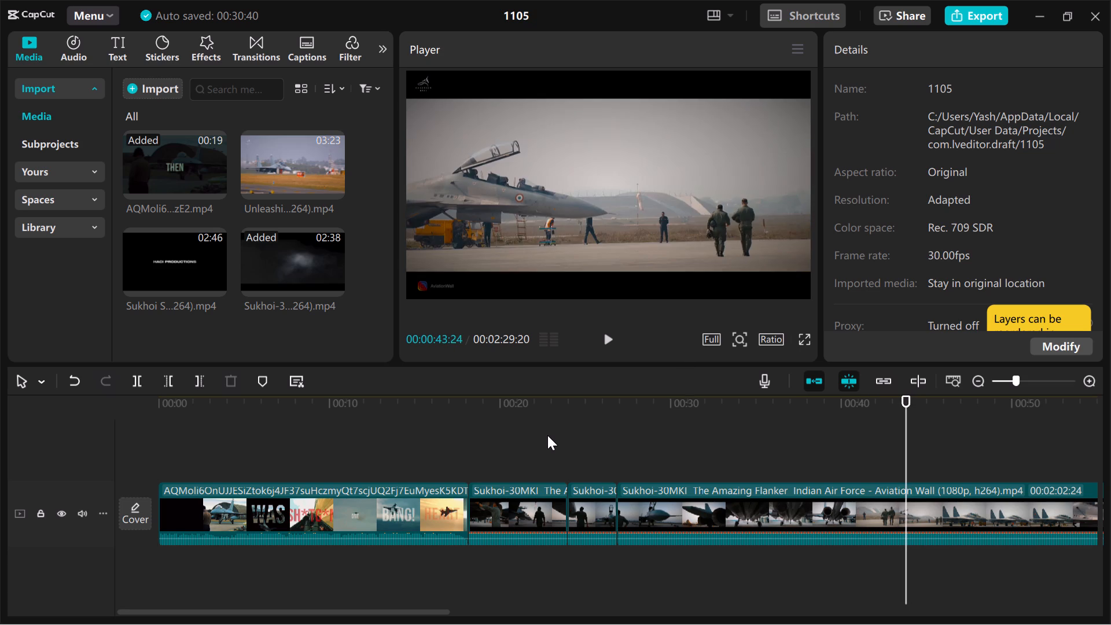
key("Right")
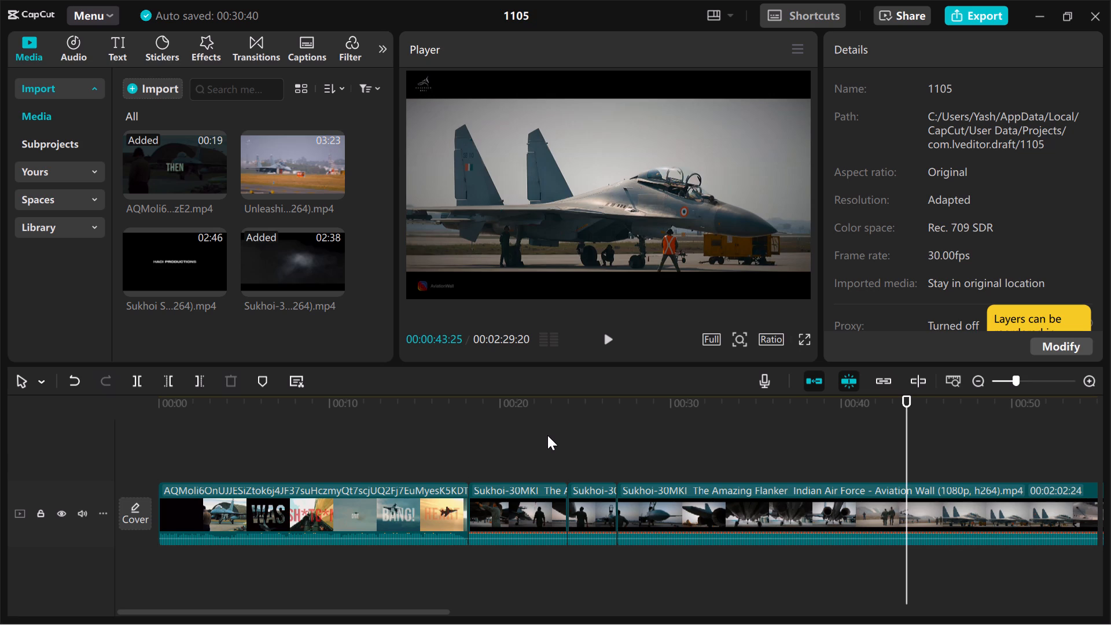
key("ctrl+b")
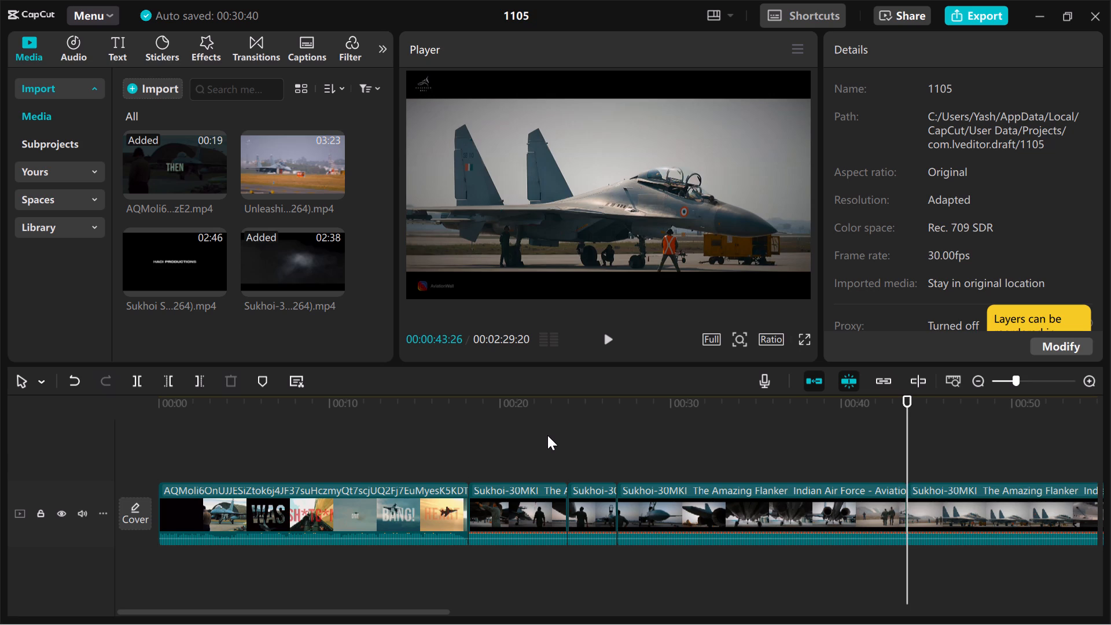
Delete the Flanker segment between 00:00:26:26 and 00:00:43:26, from the jet nose shot to the two walking airmen.
key("Left")
key("Left")
key("Left")
key("Left")
key("Left")
key("Left")
key("Left")
key("Left")
key("Left")
key("Left")
key("Left")
key("Left")
key("Left")
key("Left")
key("Left")
key("Left")
key("Left")
key("Left")
key("Left")
key("Left")
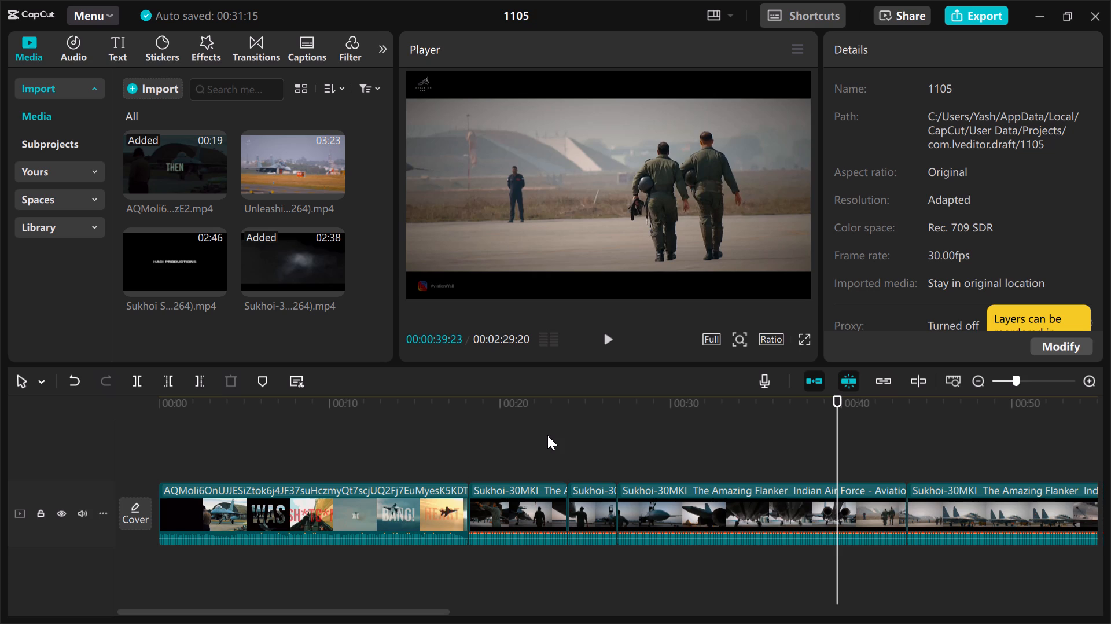
left_click(711, 508)
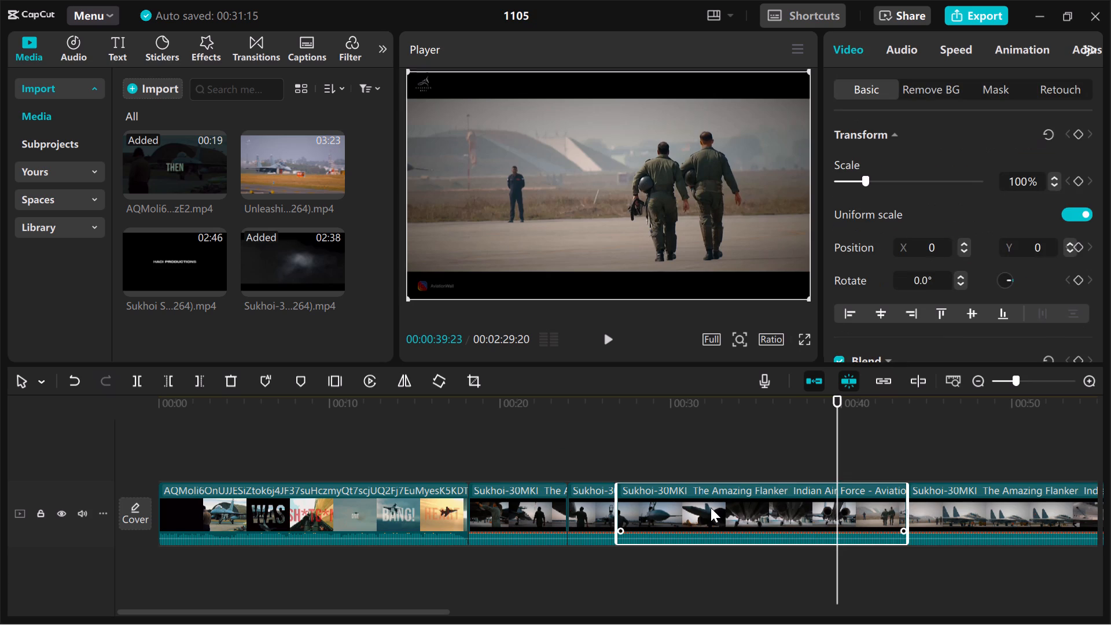
key("Delete")
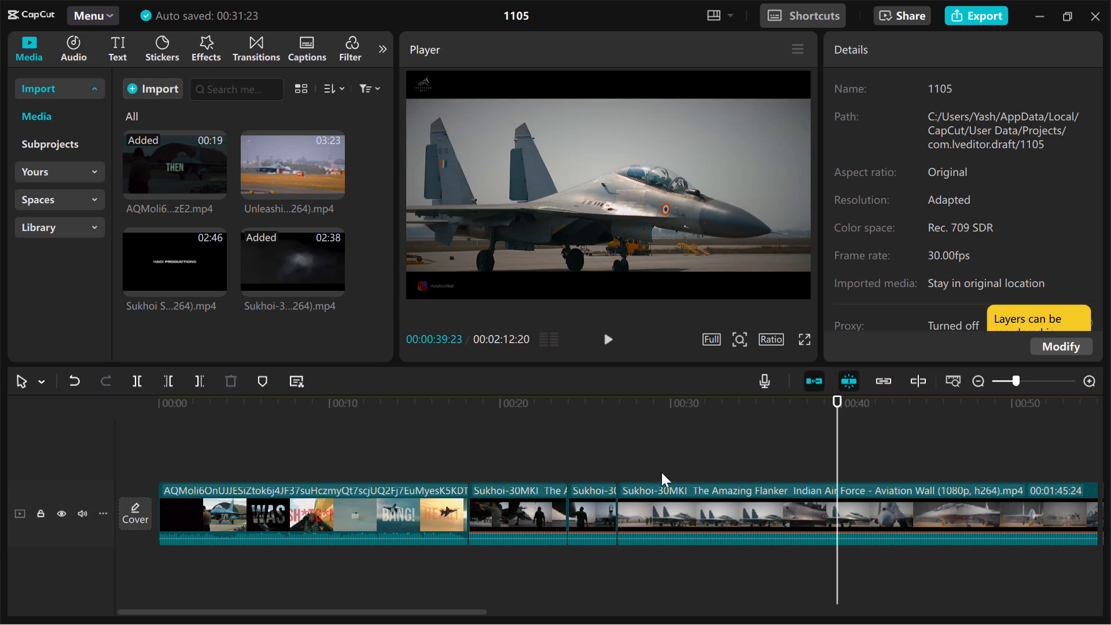
Play the side-on parked-jet shot opening the remaining Flanker footage to about 00:00:32:16, and recheck its frames back to 00:00:28:09.
left_click(632, 456)
key("space")
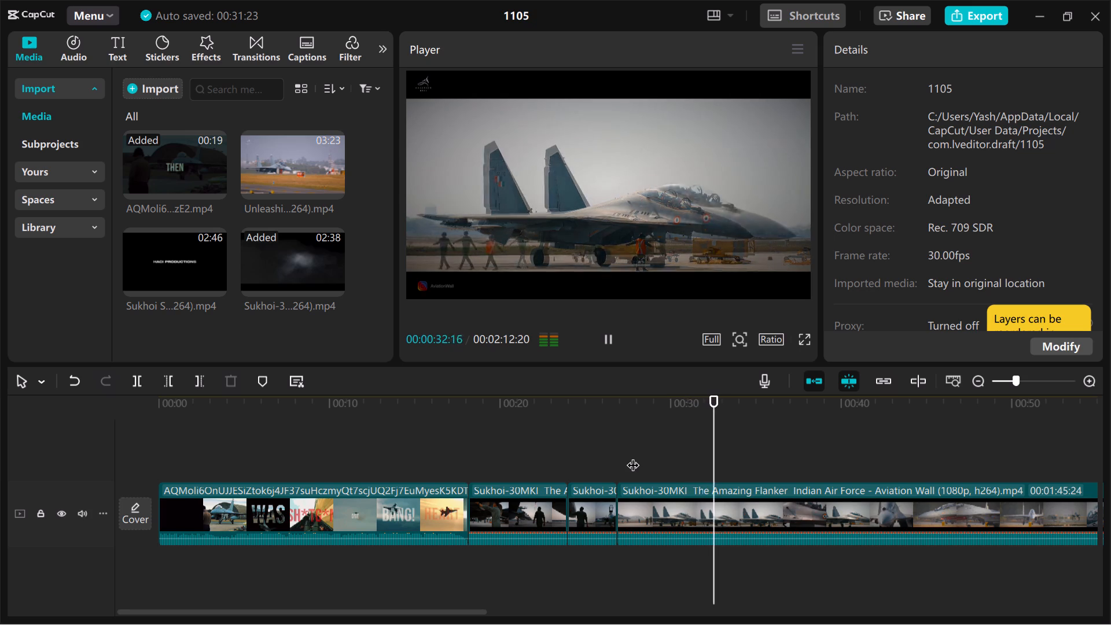
key("Left")
key("Left")
key("Left")
key("Left")
key("Left")
key("Left")
key("Left")
key("Left")
key("Left")
key("Left")
key("Left")
key("Left")
key("Left")
key("Left")
key("Left")
key("Left")
key("Left")
key("Left")
key("Left")
key("Left")
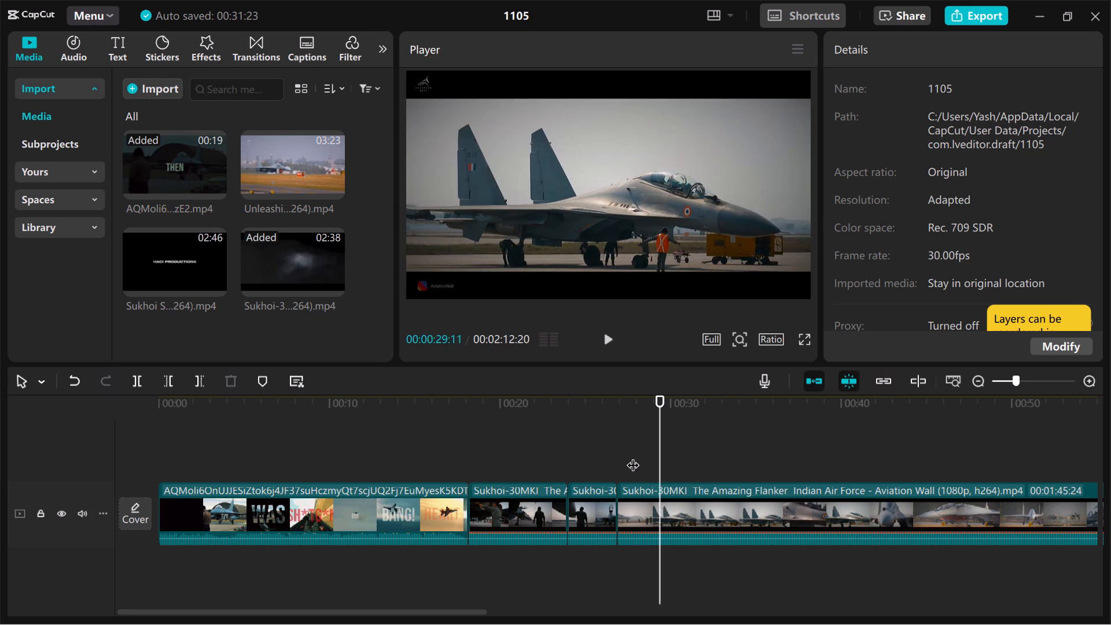
key("Left")
key("Left")
key("Left")
key("Left")
key("Left")
key("Left")
key("Left")
key("Left")
key("Left")
key("Left")
key("Left")
key("Left")
key("Left")
key("Left")
key("Left")
key("Left")
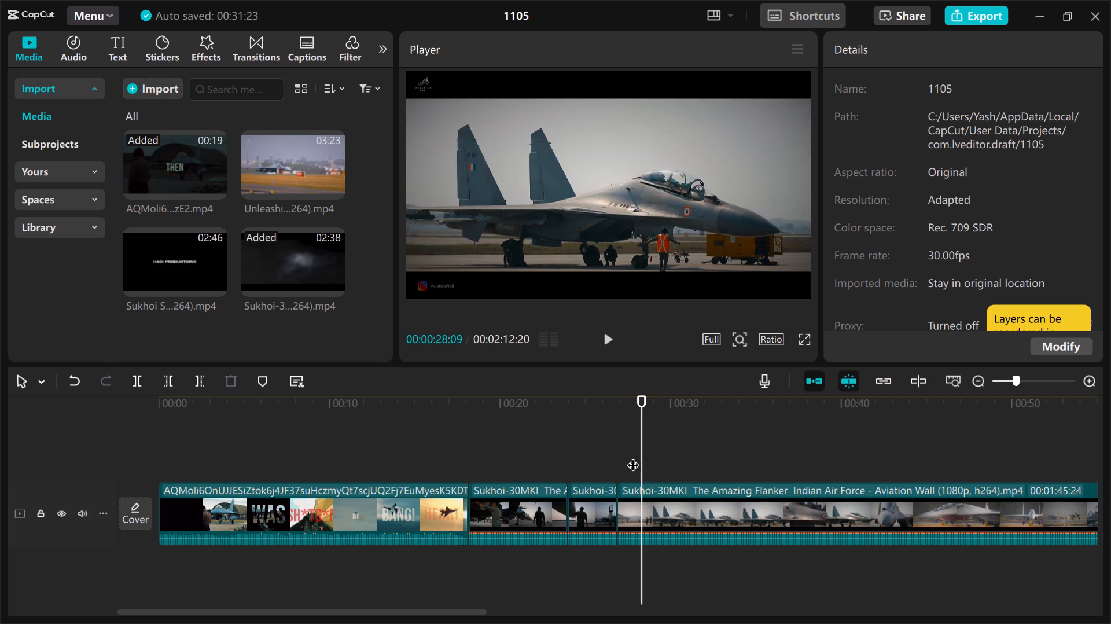
Review the remaining Flanker footage frame by frame from 00:00:28:09 through the parked-jet shots up to 00:00:38:17.
key("Right")
key("Right")
key("Right")
key("Right")
key("Right")
key("Right")
key("Right")
key("Right")
key("Right")
key("Right")
key("Right")
key("Right")
key("Right")
key("Right")
key("Right")
key("Right")
key("Right")
key("Right")
key("Right")
key("Right")
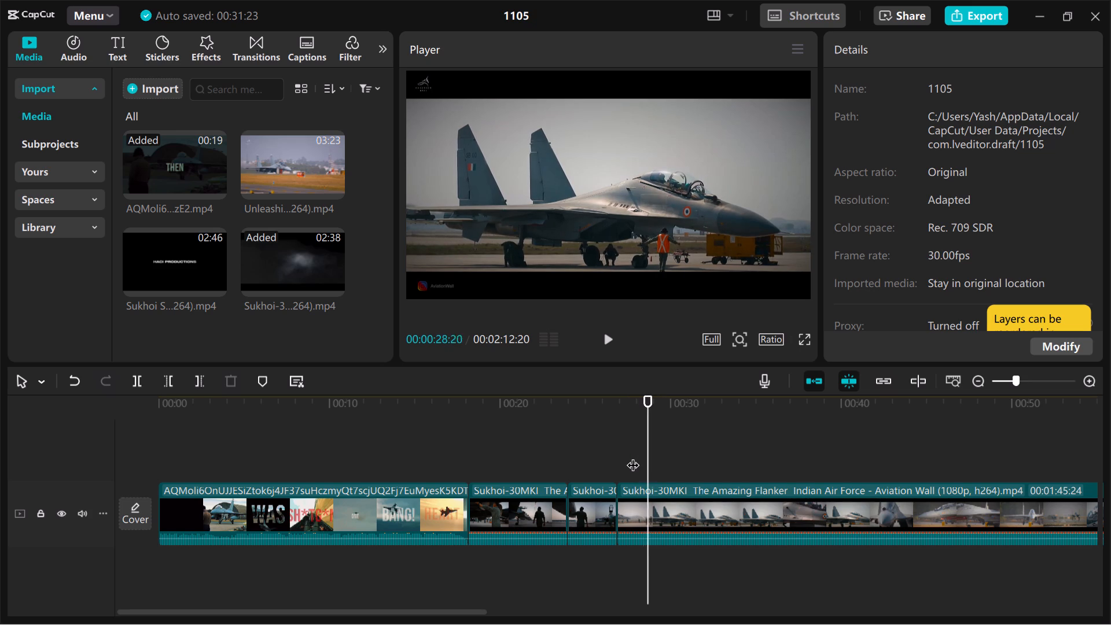
key("Right")
key("Right")
key("Right")
key("Right")
key("Right")
key("Right")
key("Right")
key("Right")
key("Right")
key("Right")
key("Right")
key("Right")
key("Right")
key("Right")
key("Right")
key("Right")
key("Right")
key("Right")
key("Right")
key("Right")
key("Right")
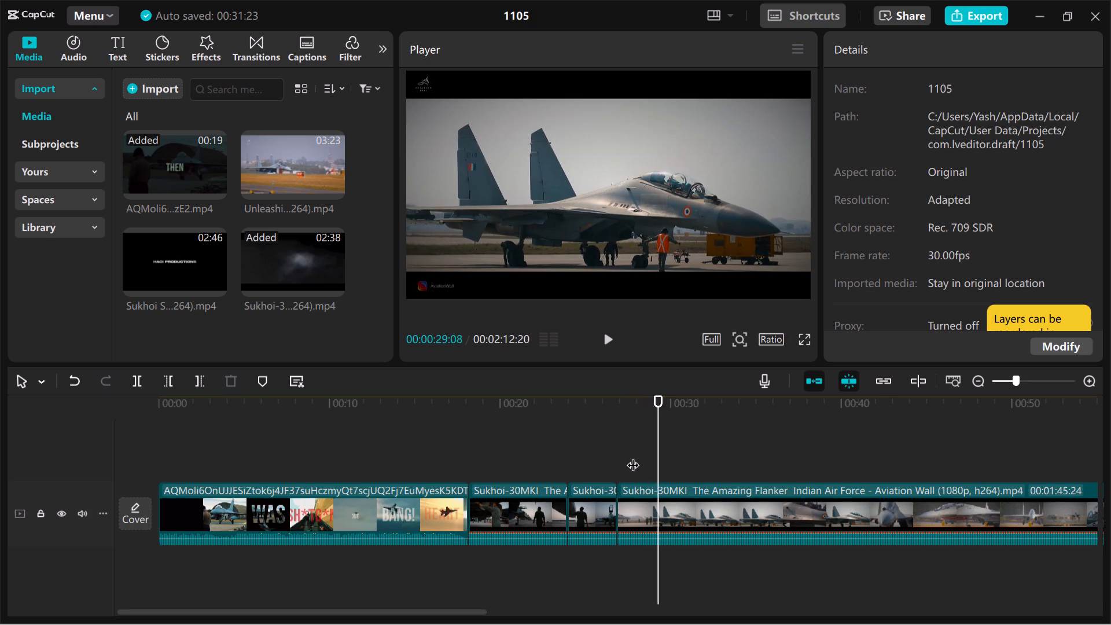
key("Right")
key("Right")
key("Right")
key("Right")
key("Right")
key("Right")
key("Right")
key("Right")
key("Right")
key("Right")
key("Right")
key("Right")
key("Right")
key("Right")
key("Right")
key("Right")
key("Right")
key("Right")
key("Right")
key("Right")
key("Right")
key("Right")
key("Right")
key("Right")
key("Right")
key("Right")
key("Right")
key("Right")
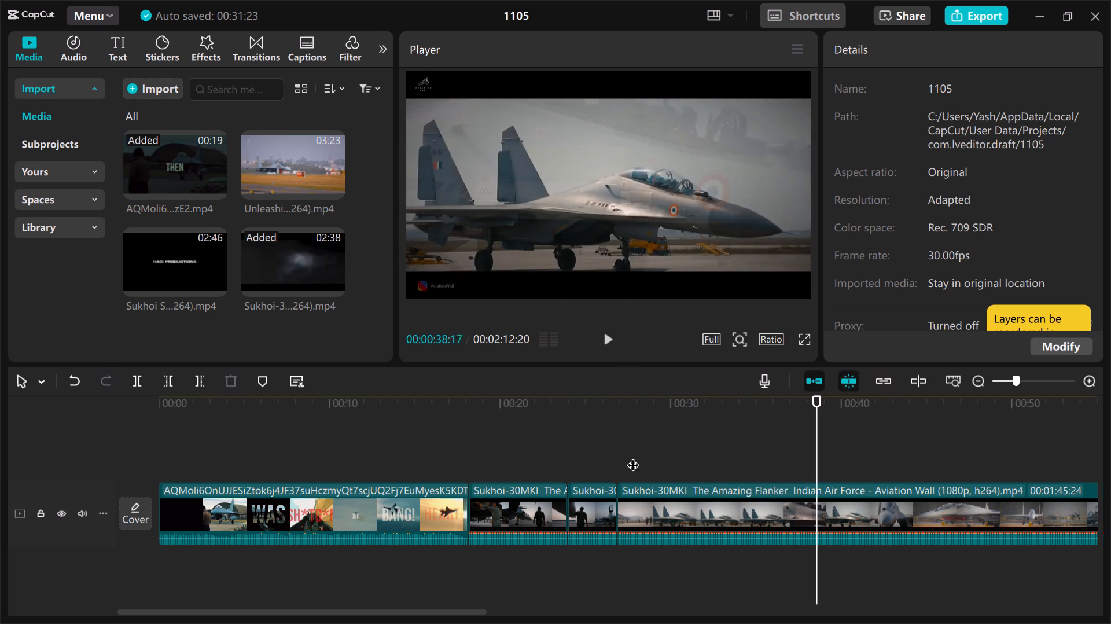
Split the Flanker footage at 00:00:35:13, at the cut from the side-on parked jet to the fuselage close-up.
key("Left")
key("Left")
key("Left")
key("Left")
key("Left")
key("Left")
key("Left")
key("Left")
key("Left")
key("Left")
key("Left")
key("Left")
key("Left")
key("Left")
key("Left")
key("Left")
key("Left")
key("Left")
key("Left")
key("Left")
key("Left")
key("Left")
key("Left")
key("Left")
key("Left")
key("Left")
key("Left")
key("Left")
key("Left")
key("Left")
key("Left")
key("Left")
key("Left")
key("Left")
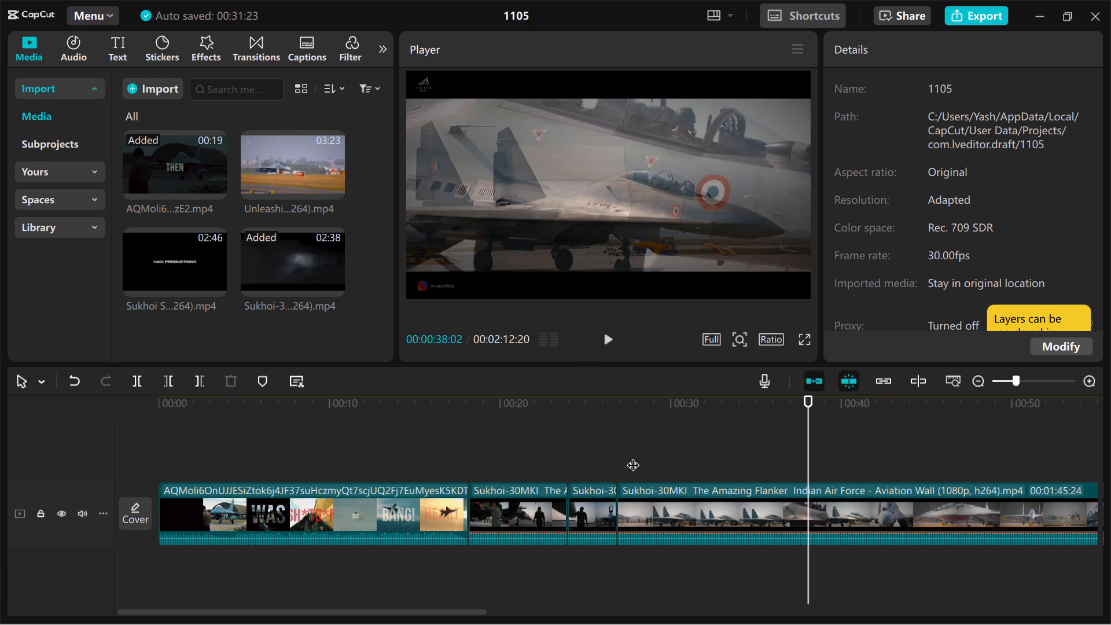
key("Left")
key("Left")
key("Left")
key("Left")
key("Left")
key("Left")
key("Left")
key("Left")
key("Left")
key("Left")
key("Left")
key("Left")
key("Left")
key("Left")
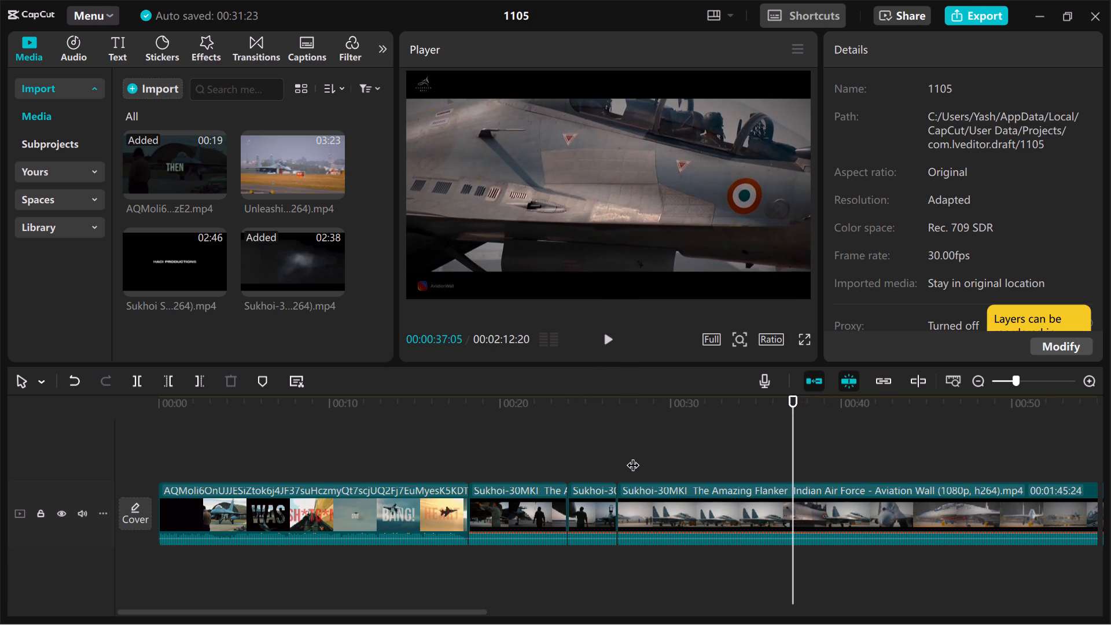
key("Left")
key("Left")
key("Left")
key("Left")
key("Left")
key("Left")
key("Left")
key("Left")
key("Left")
key("Left")
key("Left")
key("Left")
key("Left")
key("Left")
key("Left")
key("Left")
key("Left")
key("Left")
key("Left")
key("Left")
key("Left")
key("Left")
key("Left")
key("Left")
key("Left")
key("Left")
key("Left")
key("Left")
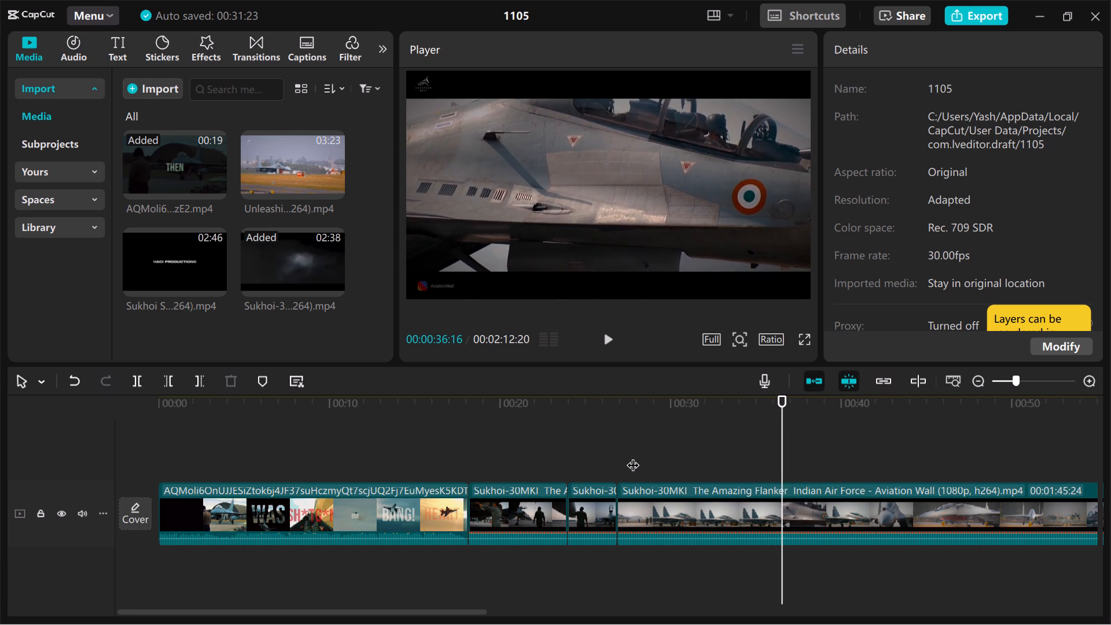
key("Left")
key("Left")
key("Left")
key("Left")
key("Left")
key("Left")
key("Left")
key("Left")
key("Left")
key("Left")
key("Left")
key("Left")
key("Left")
key("Left")
key("Left")
key("Left")
key("Left")
key("Left")
key("Left")
key("Left")
key("Left")
key("Left")
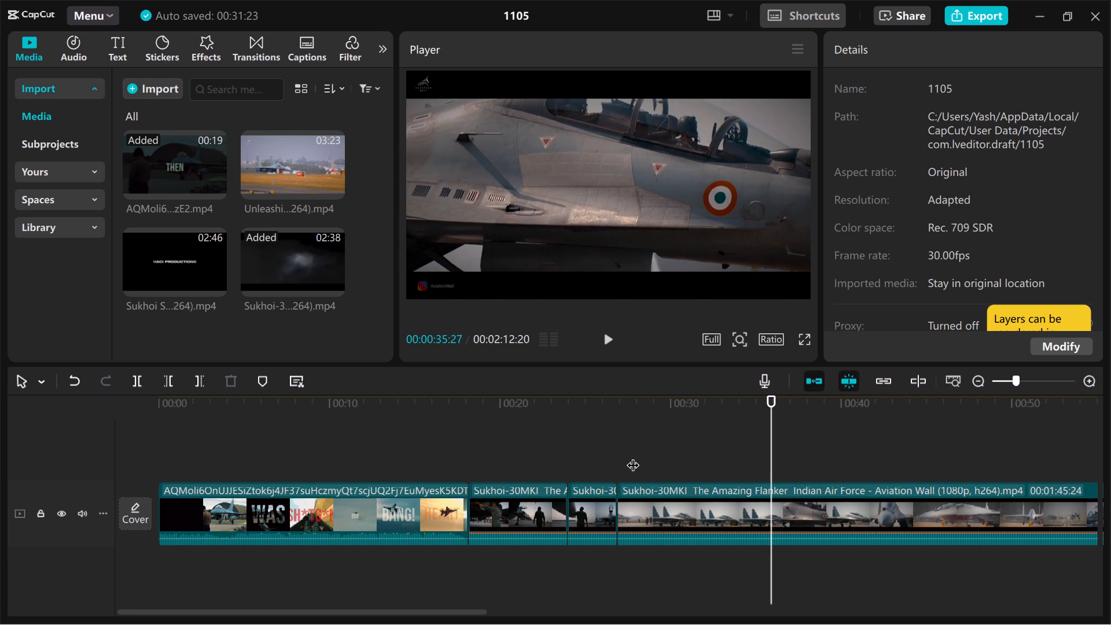
key("Left")
key("Left")
key("Left")
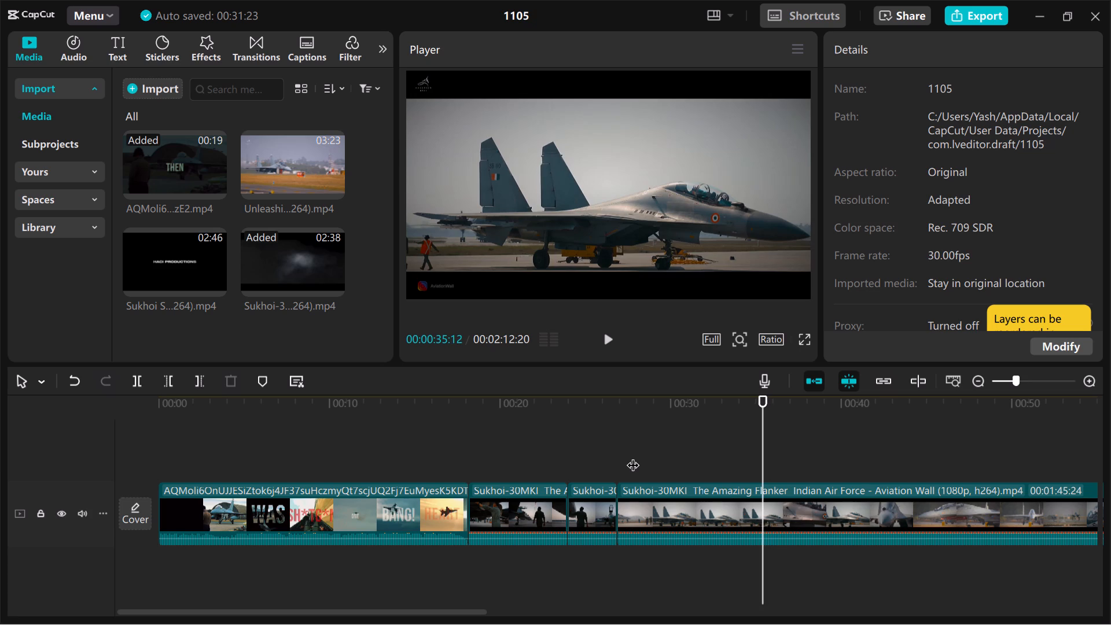
key("Right")
key("Right")
key("Left")
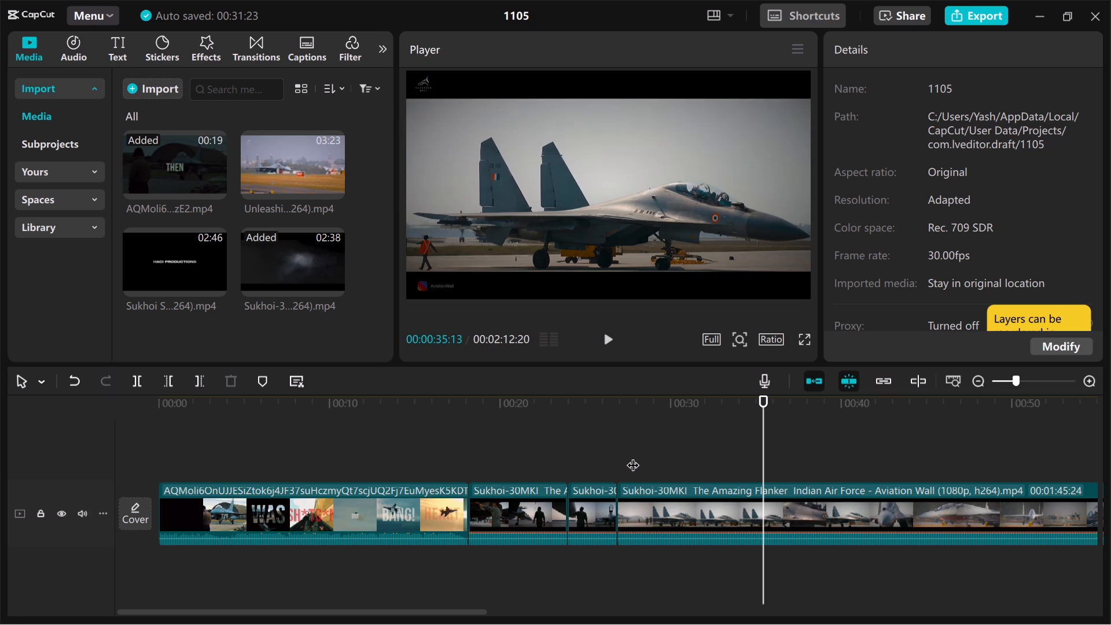
key("Right")
key("Left")
key("Right")
key("Left")
key("Right")
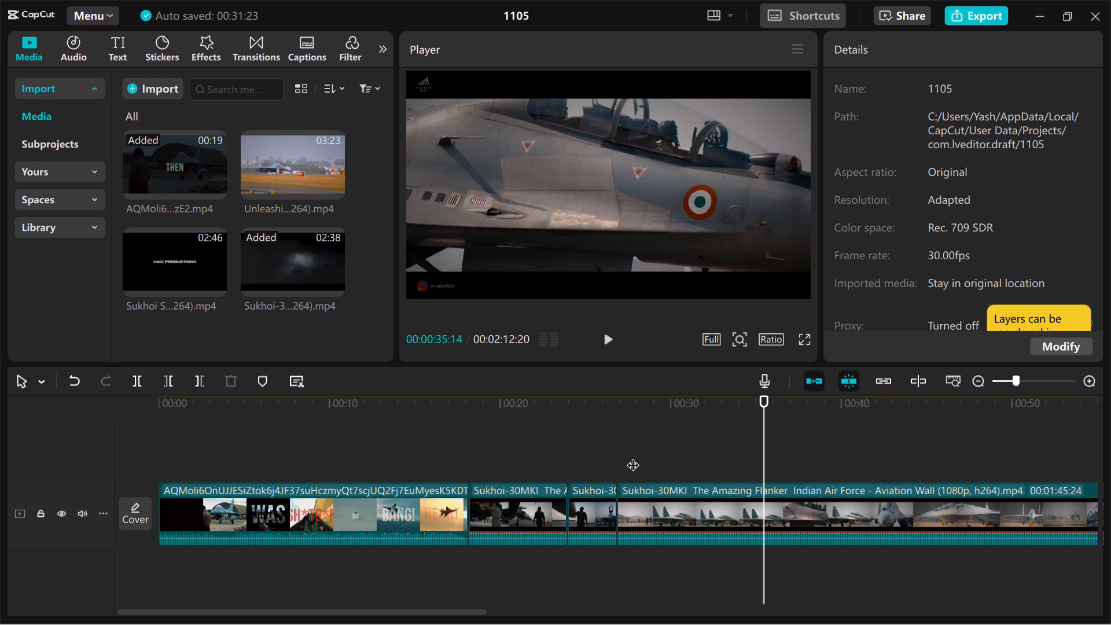
key("Left")
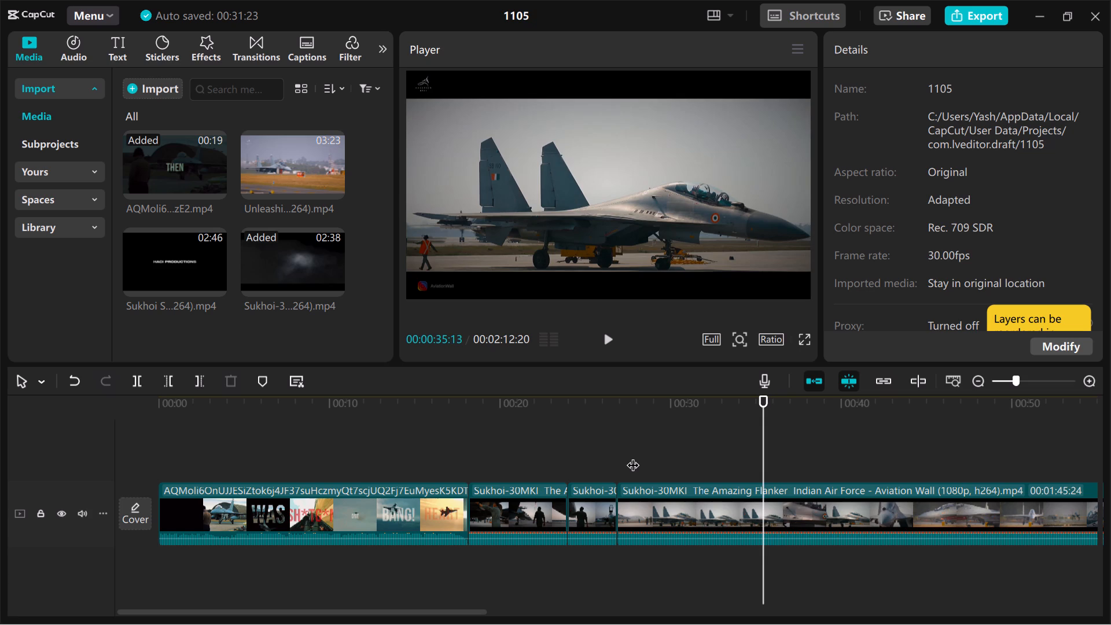
key("ctrl+b")
Review the Flanker footage frame by frame from 00:00:35:13 through the fuselage close-up to the following side-on parked-jet shot around 00:00:39.
key("Right")
key("Right")
key("Right")
key("Right")
key("Right")
key("Right")
key("Right")
key("Right")
key("Right")
key("Right")
key("Right")
key("Right")
key("Right")
key("Right")
key("Right")
key("Right")
key("Right")
key("Right")
key("Right")
key("Right")
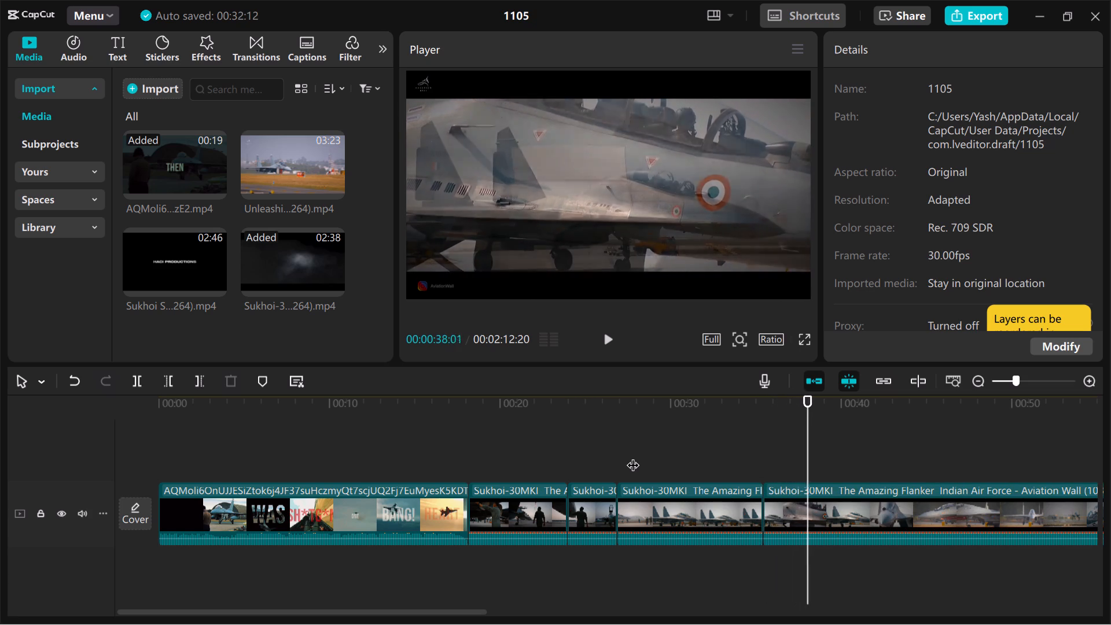
key("Left")
key("Right")
key("Right")
key("Right")
key("Right")
key("Right")
key("Right")
key("Right")
key("Right")
key("Right")
key("Right")
key("Right")
key("Right")
key("Right")
key("Right")
key("Right")
key("Right")
key("Right")
key("Right")
key("Right")
key("Right")
key("Right")
key("Right")
key("Right")
key("Right")
key("Right")
key("Right")
key("Right")
key("Right")
key("Right")
key("Right")
key("Right")
key("Right")
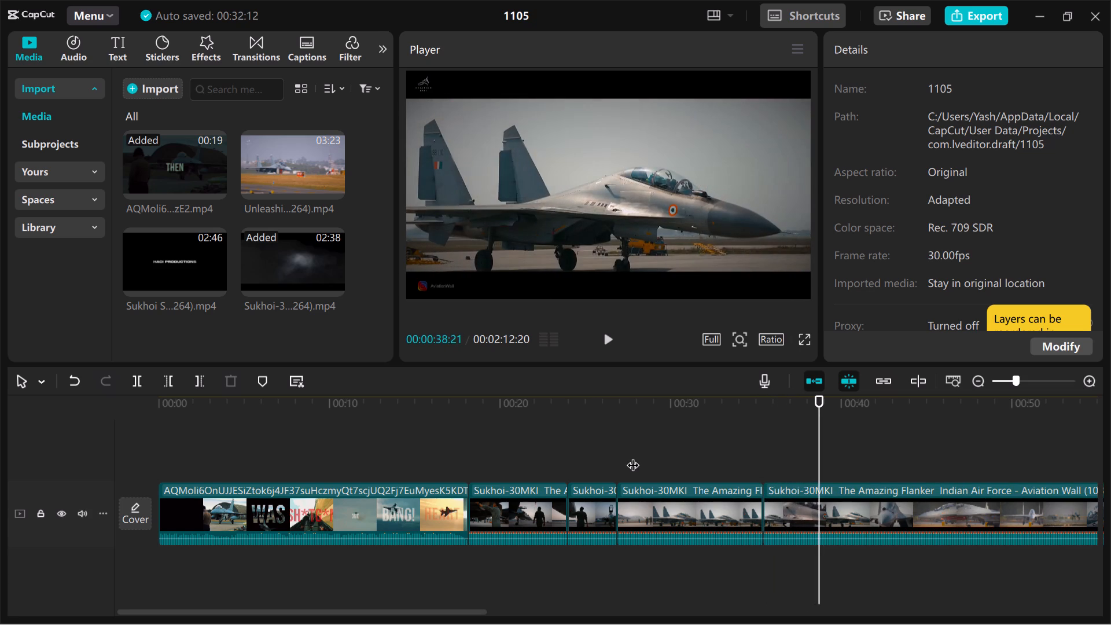
Split the Flanker footage at 00:00:38:22, where the fuselage close-up has given way to the side-on parked-jet shot.
key("Left")
key("Left")
key("Left")
key("Left")
key("Left")
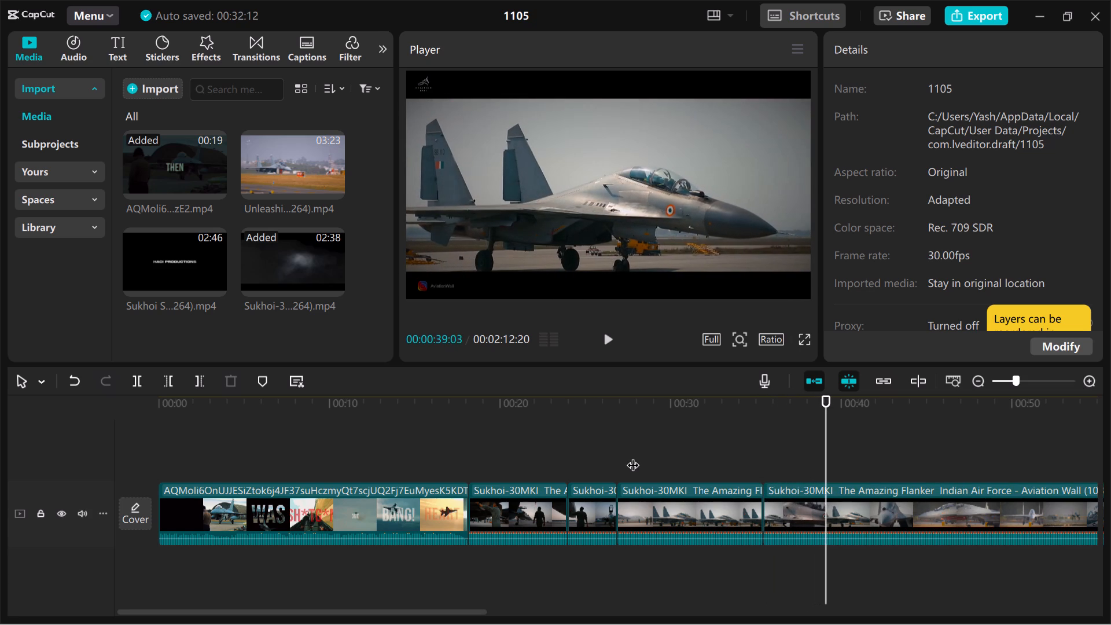
key("Left")
key("Left")
key("Left")
key("Left")
key("Left")
key("Left")
key("Left")
key("Left")
key("Left")
key("Left")
key("Left")
key("Left")
key("Left")
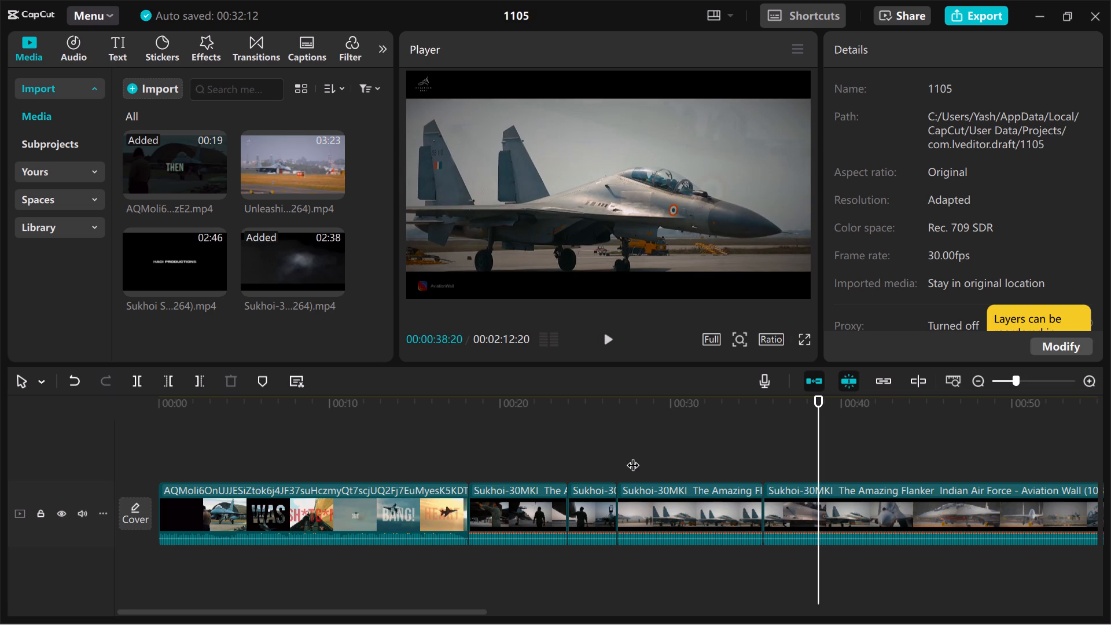
key("Left")
key("Right")
key("Right")
key("Right")
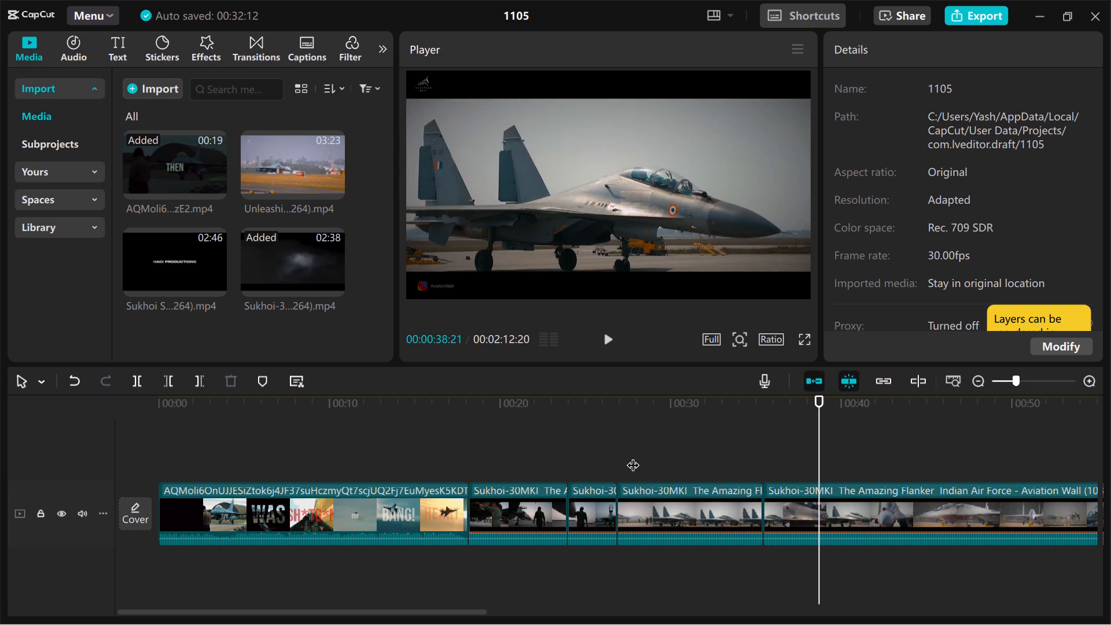
key("Left")
key("Right")
key("ctrl+b")
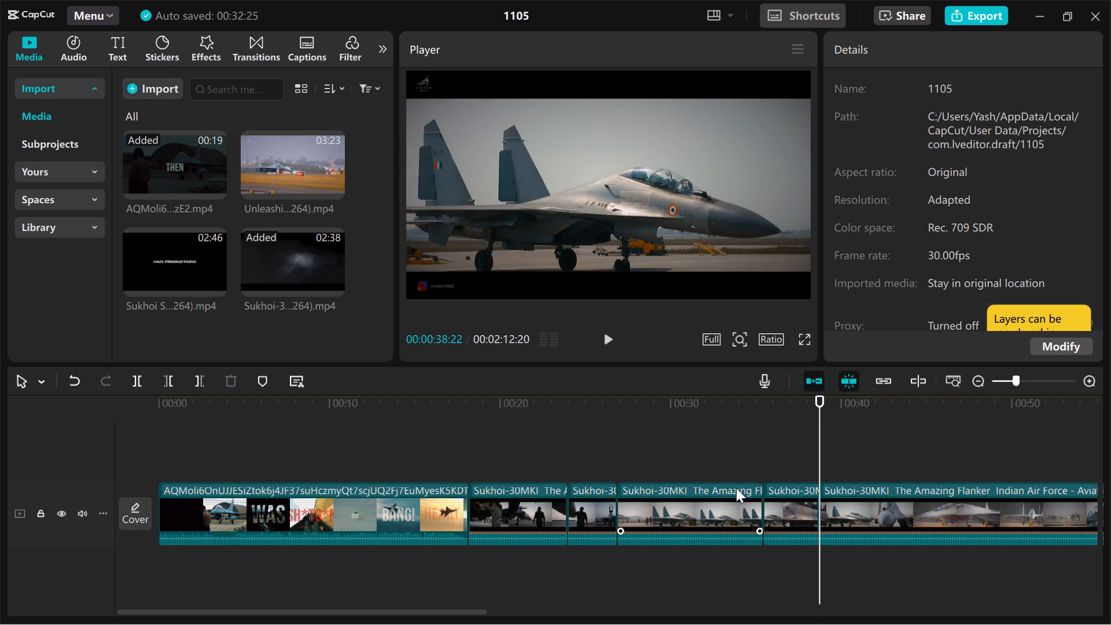
Delete the Flanker segment between 00:00:35:13 and 00:00:38:22 containing the fuselage close-up.
left_click(783, 505)
key("Delete")
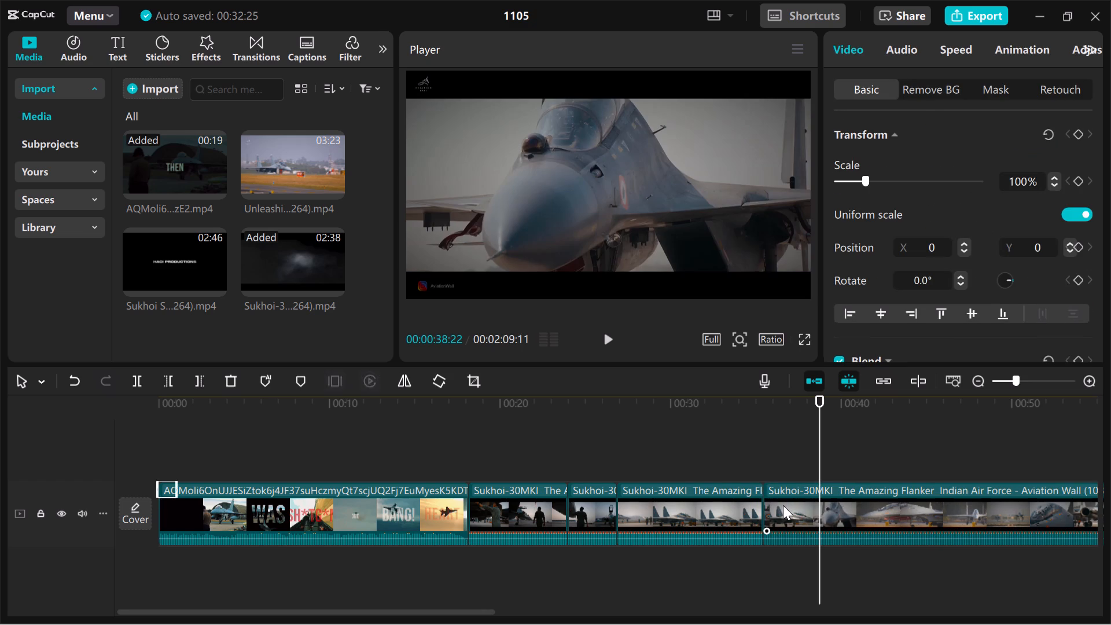
Play the side-on parked-jet shot from 00:00:35:13 to the front nose view, and recheck its frames back to about 00:00:35:24.
left_click(760, 473)
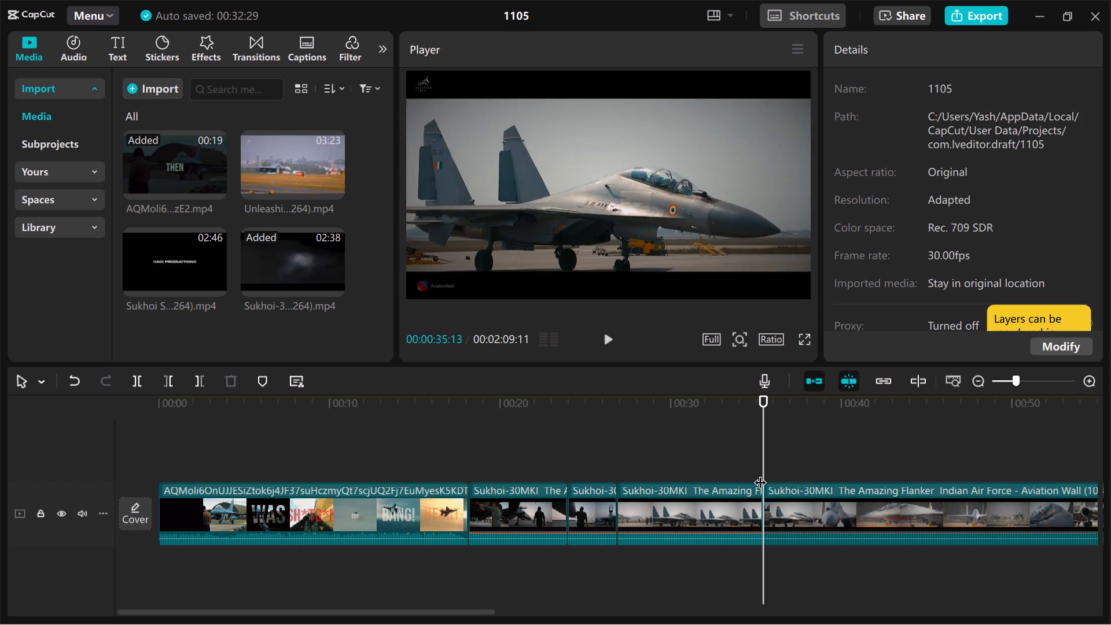
key("space")
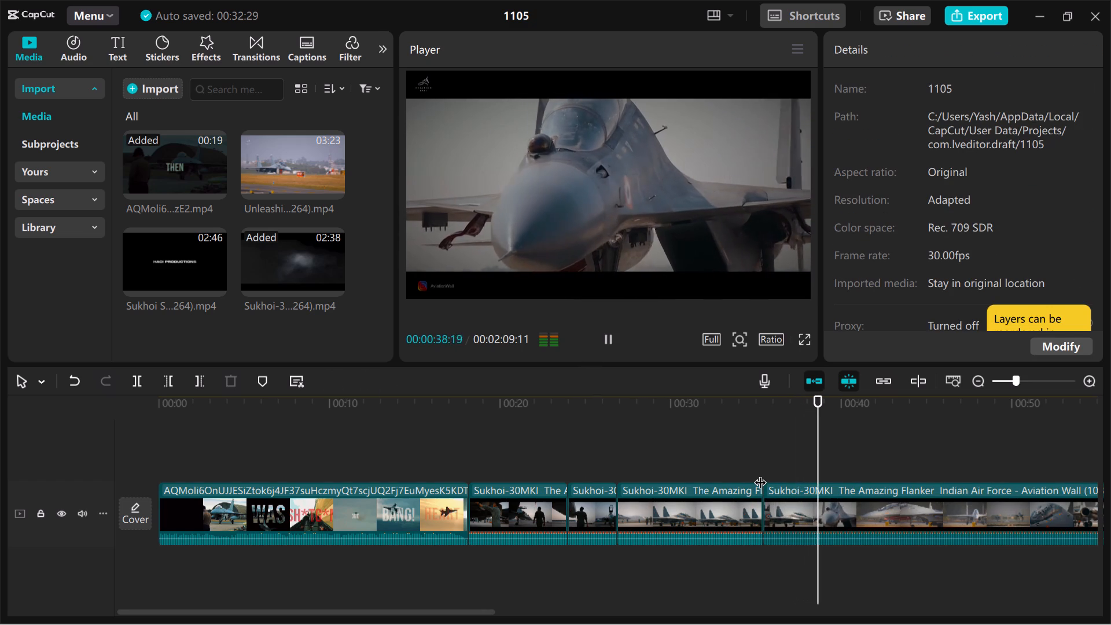
key("Left")
key("Left")
key("Left")
key("Left")
key("Left")
key("Left")
key("Left")
key("Left")
key("Left")
key("Left")
key("Left")
key("Left")
key("Left")
key("Left")
key("Left")
key("Left")
key("Left")
key("Left")
key("Left")
key("Left")
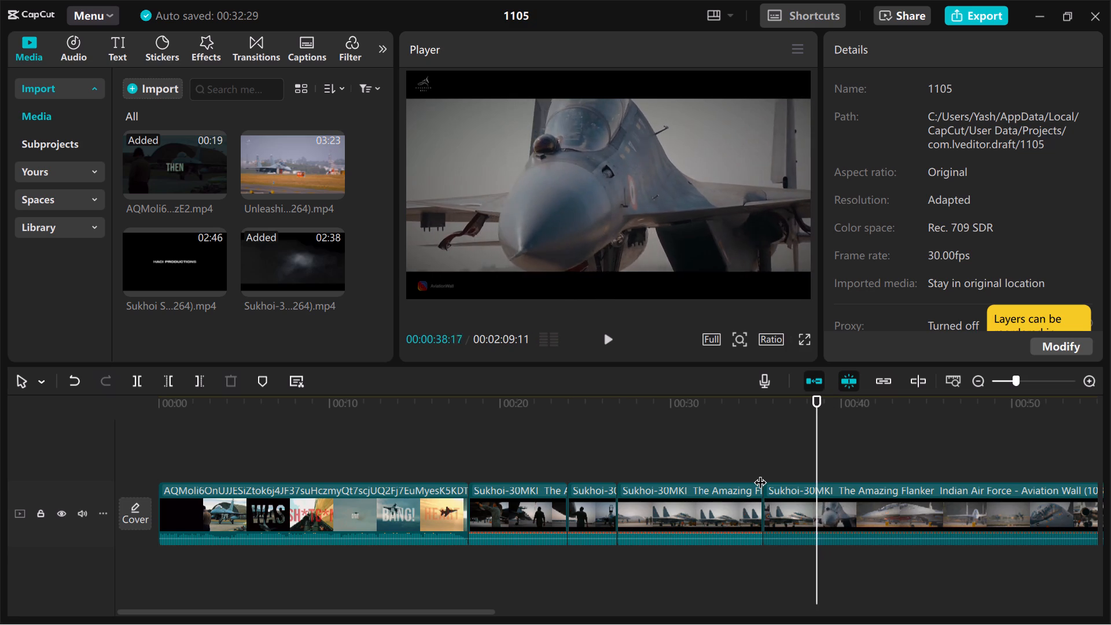
key("Right")
key("Left")
key("Left")
key("Left")
key("Left")
key("Left")
key("Left")
key("Left")
key("Left")
key("Left")
key("Left")
key("Left")
key("Left")
key("Left")
key("Left")
key("Left")
key("Left")
key("Left")
key("Left")
key("Left")
key("Left")
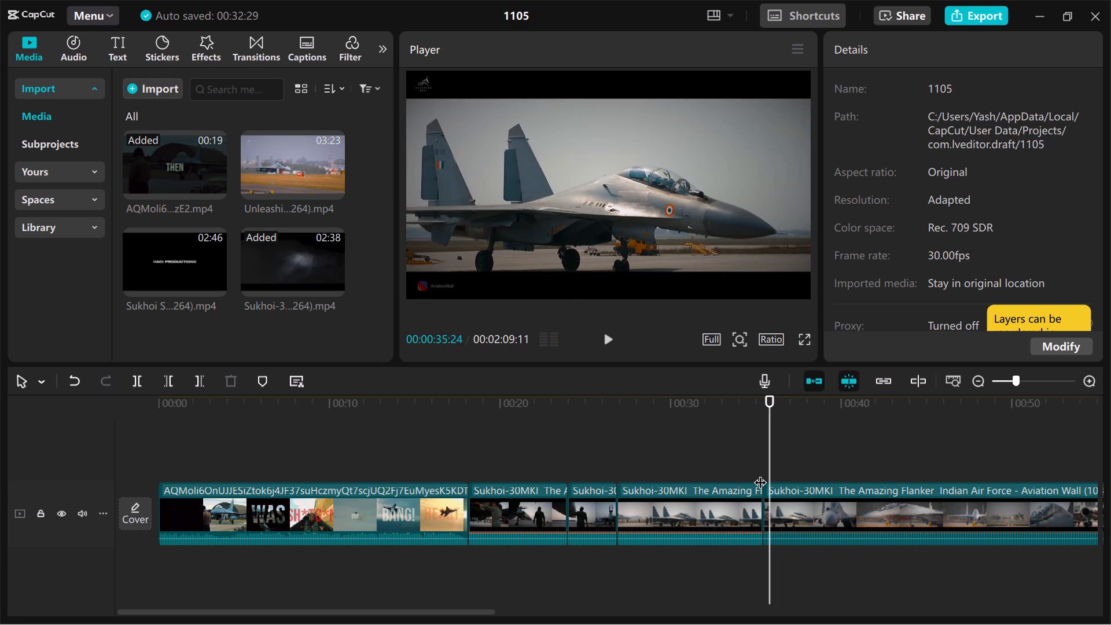
key("Left")
Play the remaining Flanker footage to the head-on taxiing jet at about 00:00:46:00, and recheck its frames back to the side-on parked jet.
key("space")
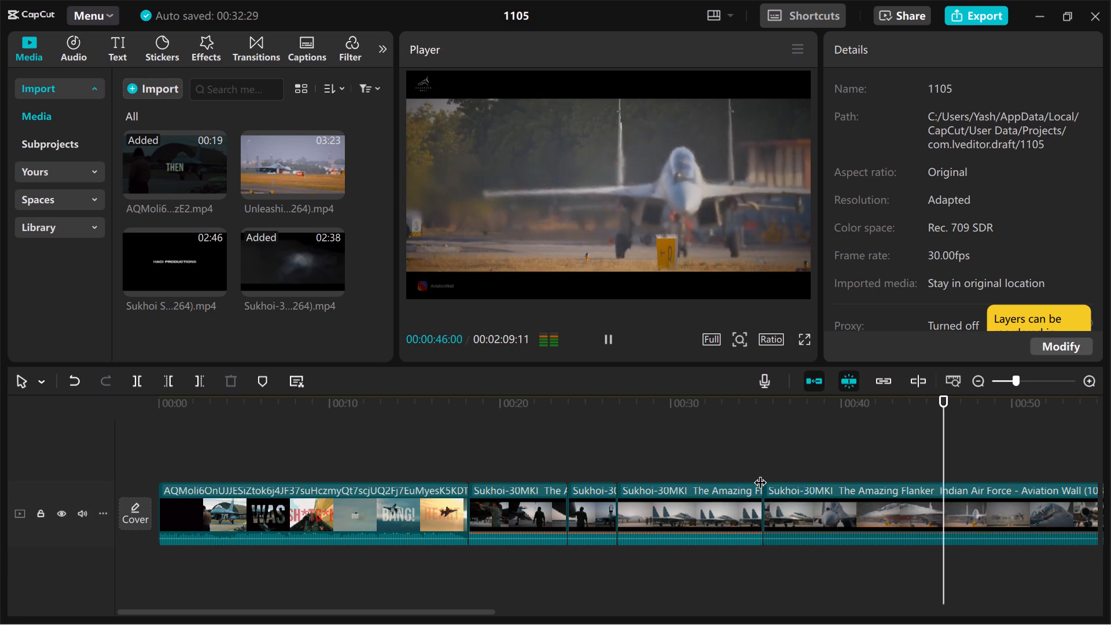
key("Left")
key("Left")
key("Left")
key("Left")
key("Left")
key("Left")
key("Left")
key("Left")
key("Left")
key("Left")
key("Left")
key("Left")
key("Left")
key("Left")
key("Left")
key("Left")
key("Left")
key("Left")
key("Left")
key("Left")
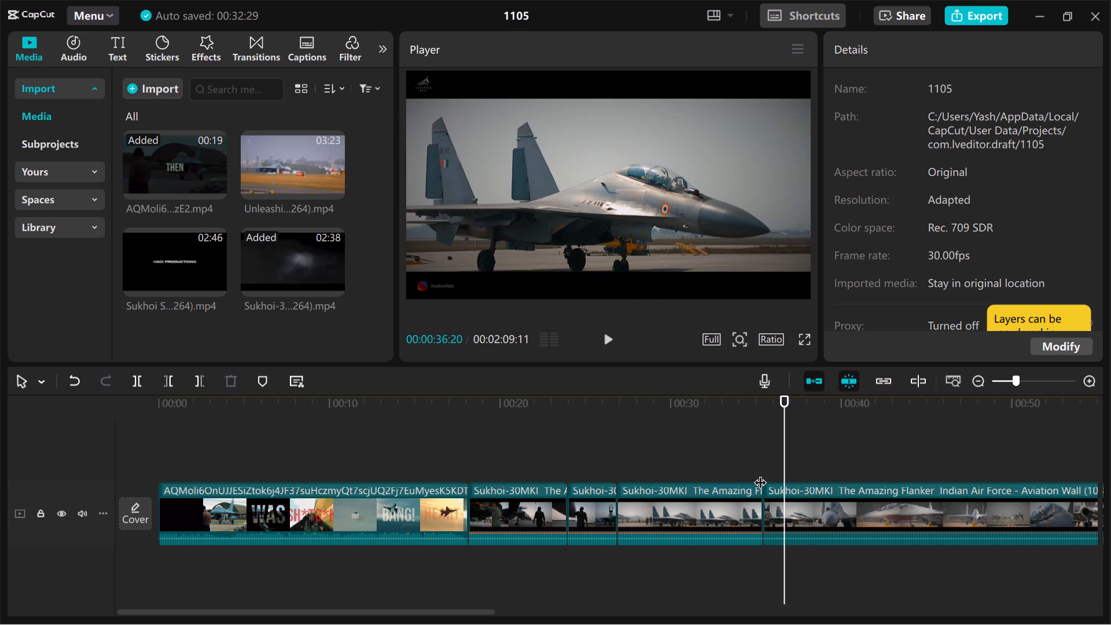
key("Right")
key("Right")
key("Right")
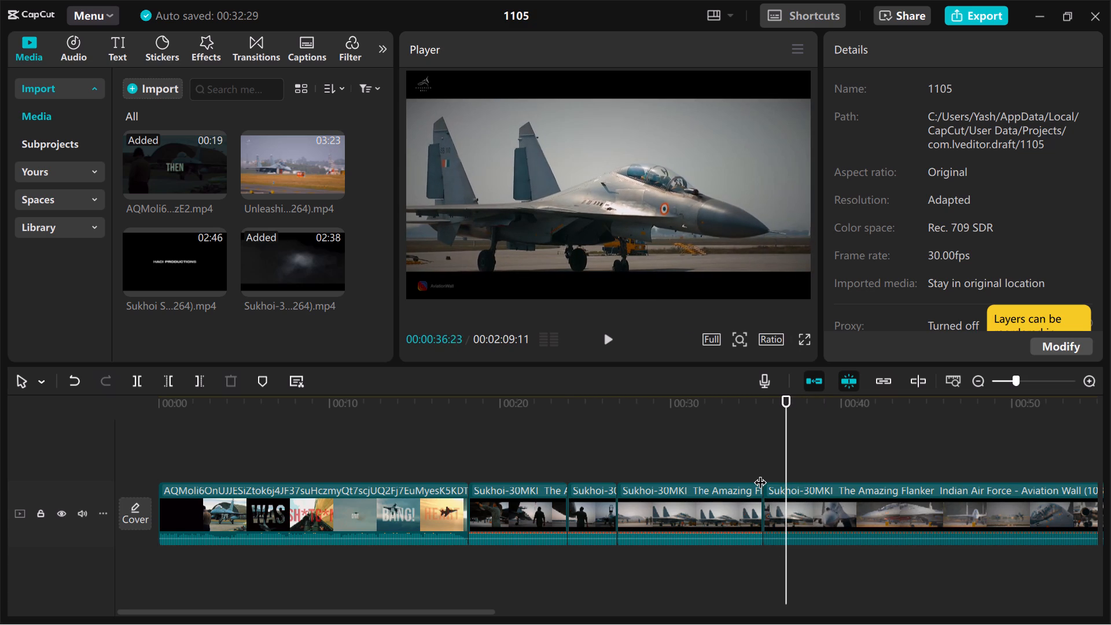
Play the Flanker footage from 00:00:36:23 to the taxiing jet at about 00:01:00:21, and return to the cockpit pilot shot at 00:00:57:12.
key("space")
scroll(872, 484, "left", 1)
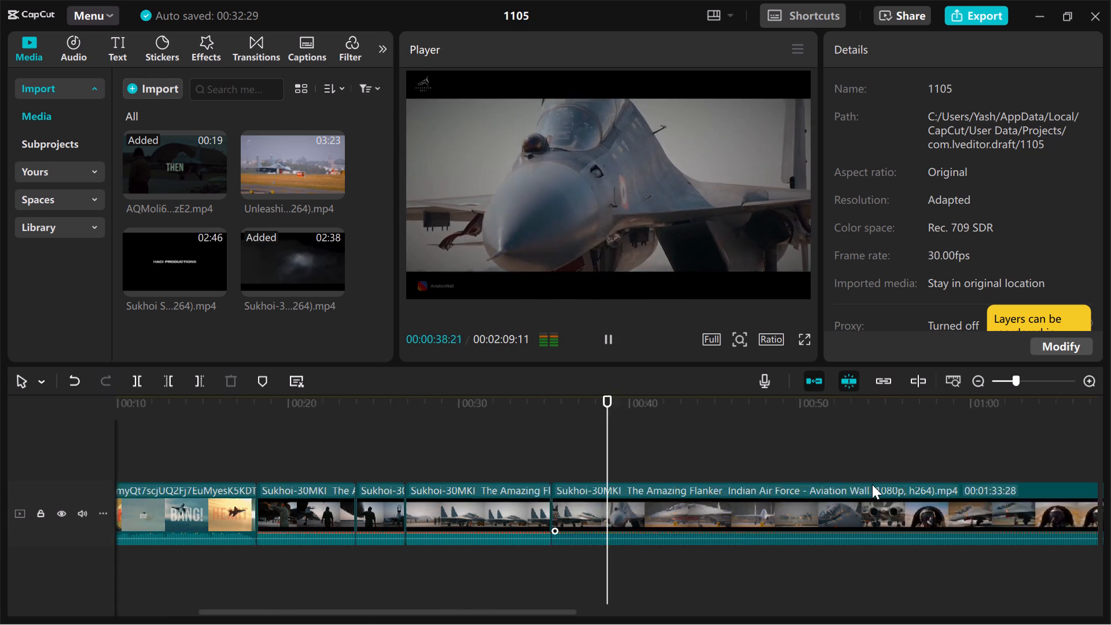
scroll(872, 484, "left", 1)
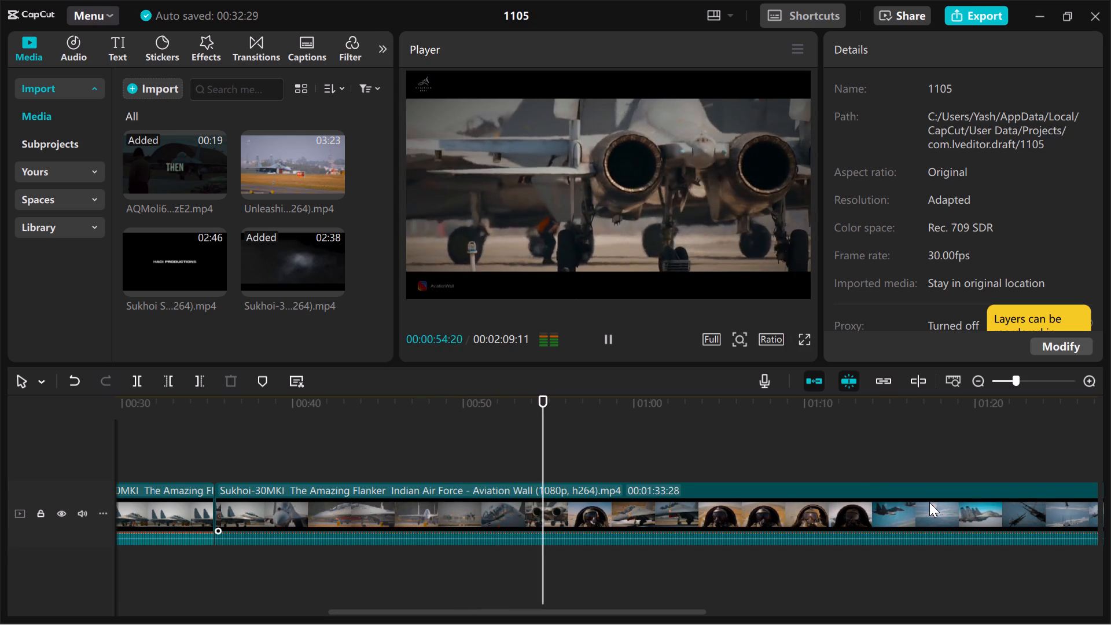
scroll(929, 502, "left", 1)
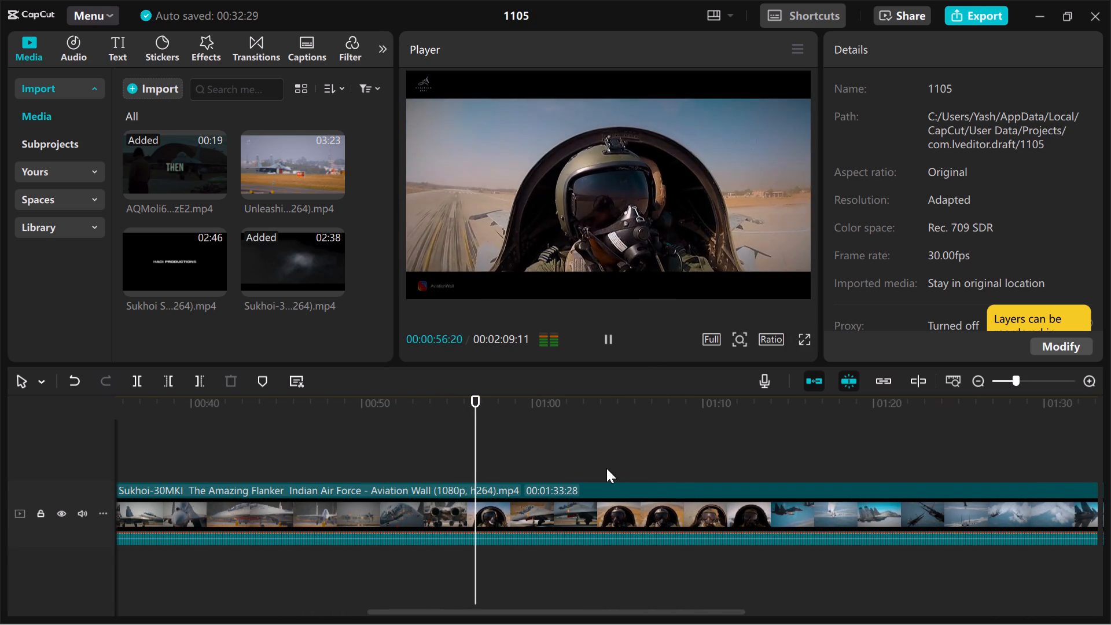
left_click(488, 437)
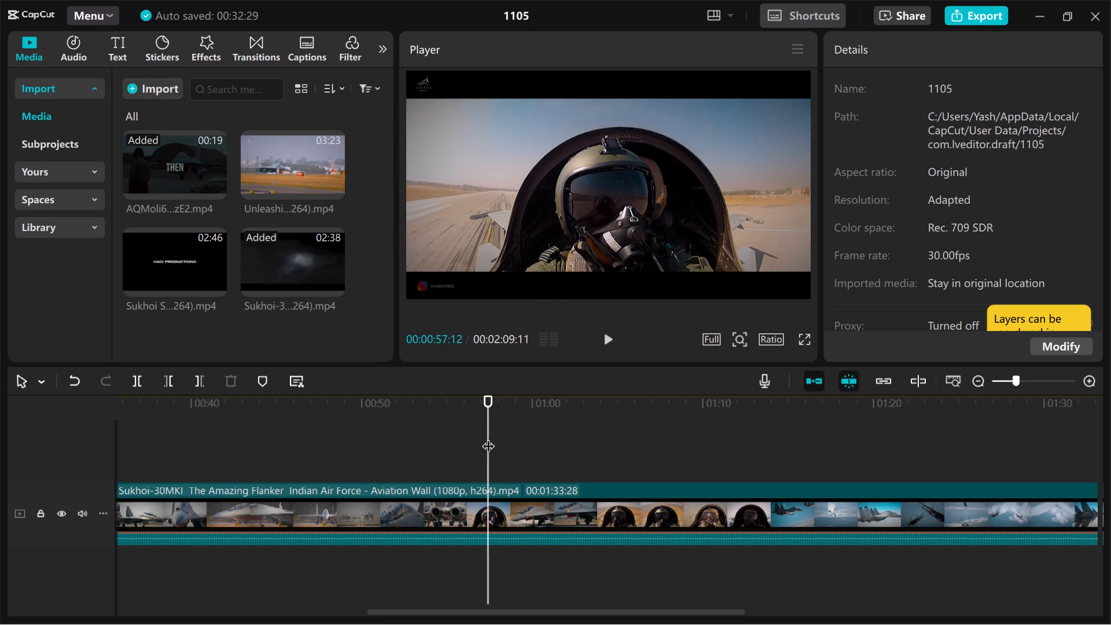
Recheck the cockpit pilot shot frame by frame from 00:00:57:12 back to about 00:00:56:22.
key("Left")
key("Left")
key("Left")
key("Left")
key("Left")
key("Left")
key("Left")
key("Left")
key("Left")
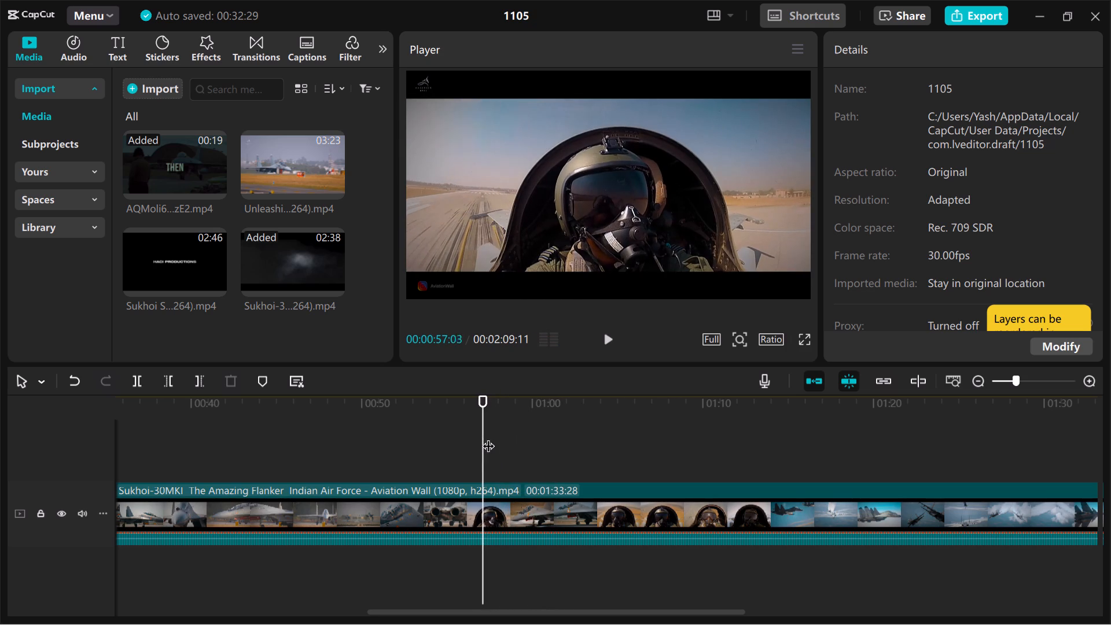
key("Left")
key("Left")
key("Left")
key("Left")
key("Left")
key("Left")
key("Left")
key("Left")
key("Left")
key("Left")
key("Left")
key("Left")
key("Left")
key("Left")
key("Left")
key("Left")
key("Left")
key("Left")
key("Left")
key("Left")
key("Left")
key("Left")
key("Left")
key("Left")
key("Left")
key("Left")
key("Left")
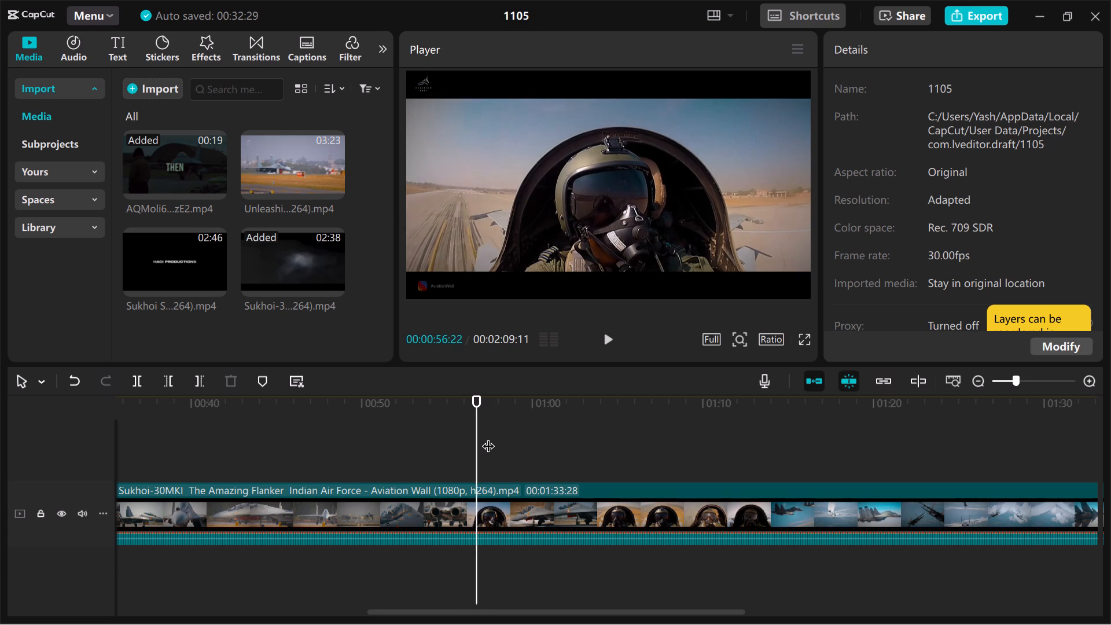
Play on from 00:00:56:22 and recheck the frames around the change from the cockpit pilot to the taxiing jet, near 00:00:57:26.
key("space")
key("Right")
key("Right")
key("Right")
key("Right")
key("Right")
key("Right")
key("Right")
key("Right")
key("Right")
key("Right")
key("Right")
key("Right")
key("Right")
key("Right")
key("Right")
key("Right")
key("Right")
key("Right")
key("Right")
key("Right")
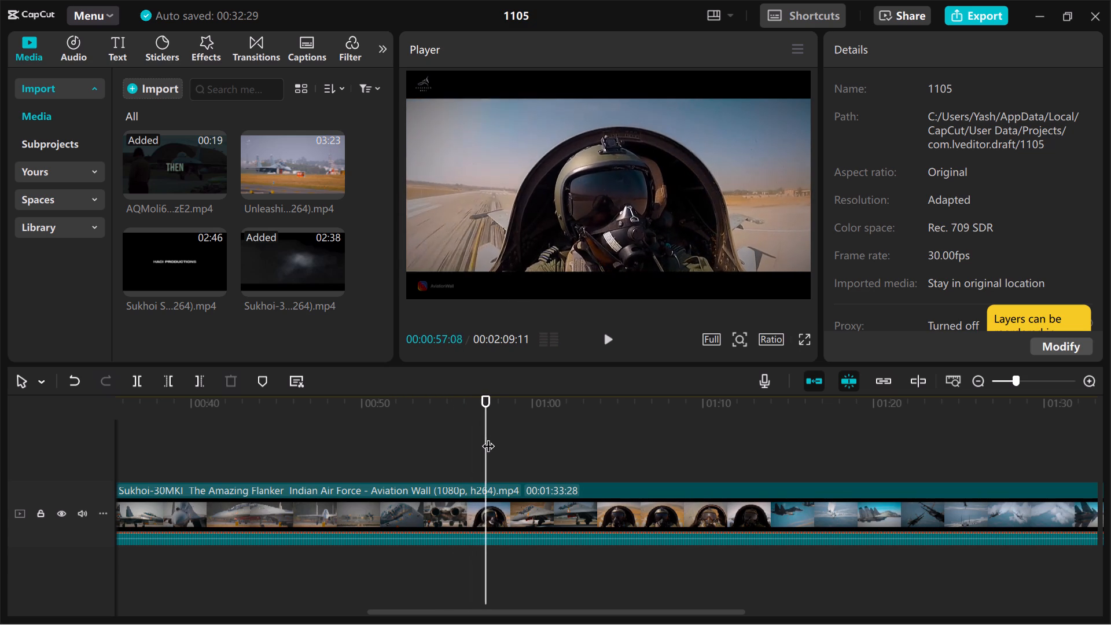
key("Left")
key("Left")
key("Left")
key("Left")
key("Left")
key("Left")
key("Left")
key("Left")
key("Left")
key("Left")
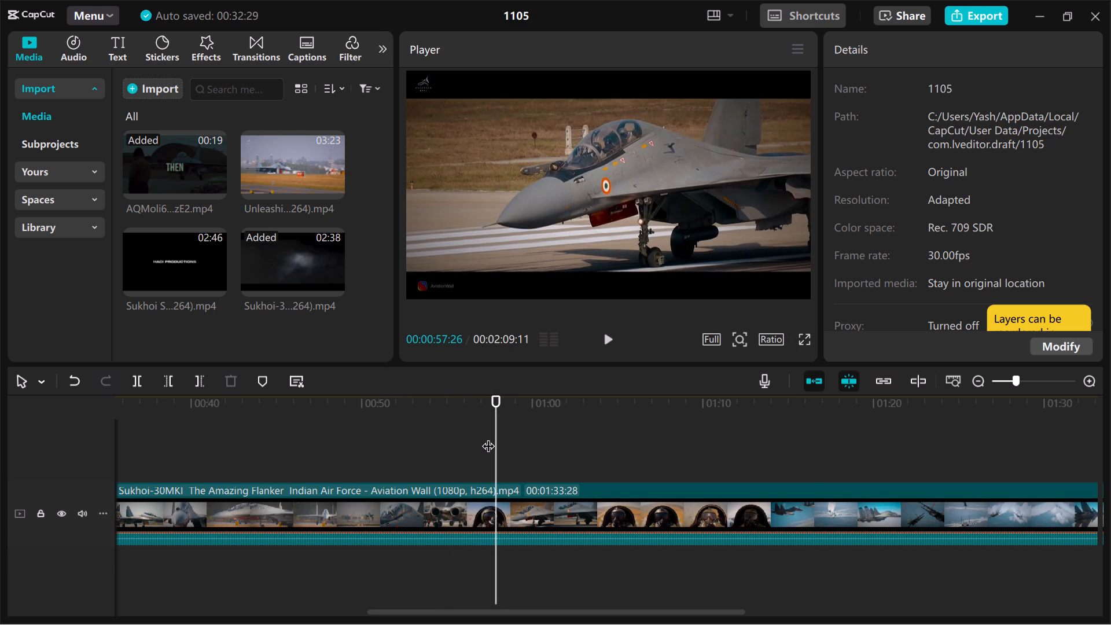
key("Left")
key("Left")
key("Left")
Split the Flanker clip at about 00:01:00:12, where the rear view of the jet's engines cuts to the side-on taxiing jet.
key("Right")
key("Right")
key("Right")
key("Right")
key("Right")
key("Right")
key("Right")
key("Right")
key("Right")
key("Right")
key("Right")
key("Right")
key("Right")
key("Right")
key("Right")
key("Right")
key("Right")
key("Right")
key("Right")
key("Right")
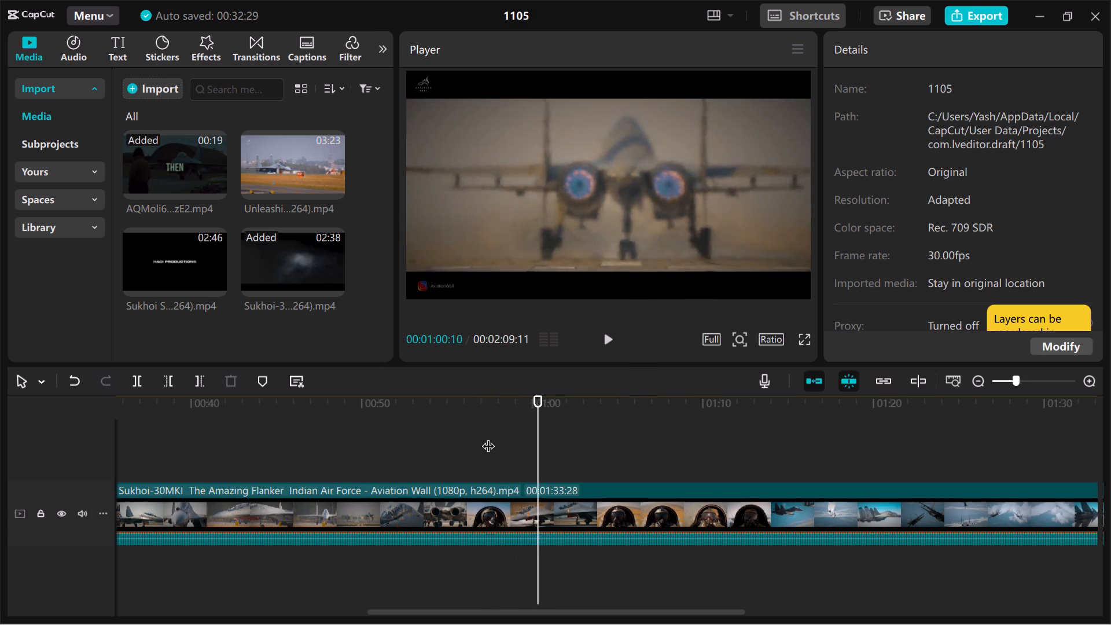
key("Left")
key("Left")
key("Left")
key("Left")
key("Left")
key("Left")
key("Left")
key("Left")
key("Left")
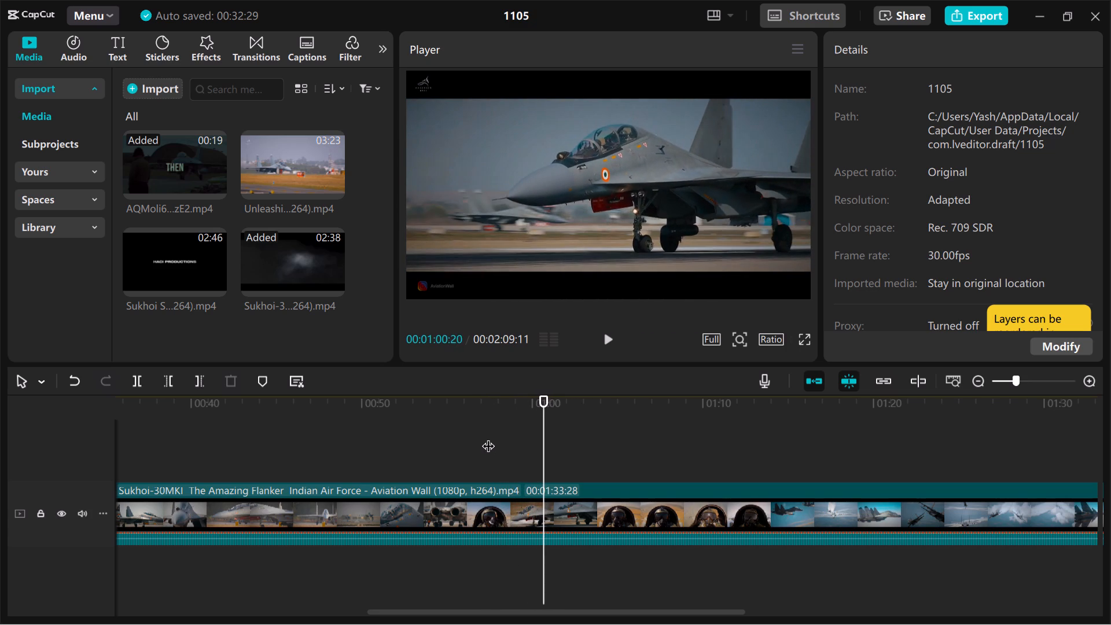
key("Left")
key("Left")
key("Left")
key("Left")
key("Left")
key("Left")
key("Left")
key("Left")
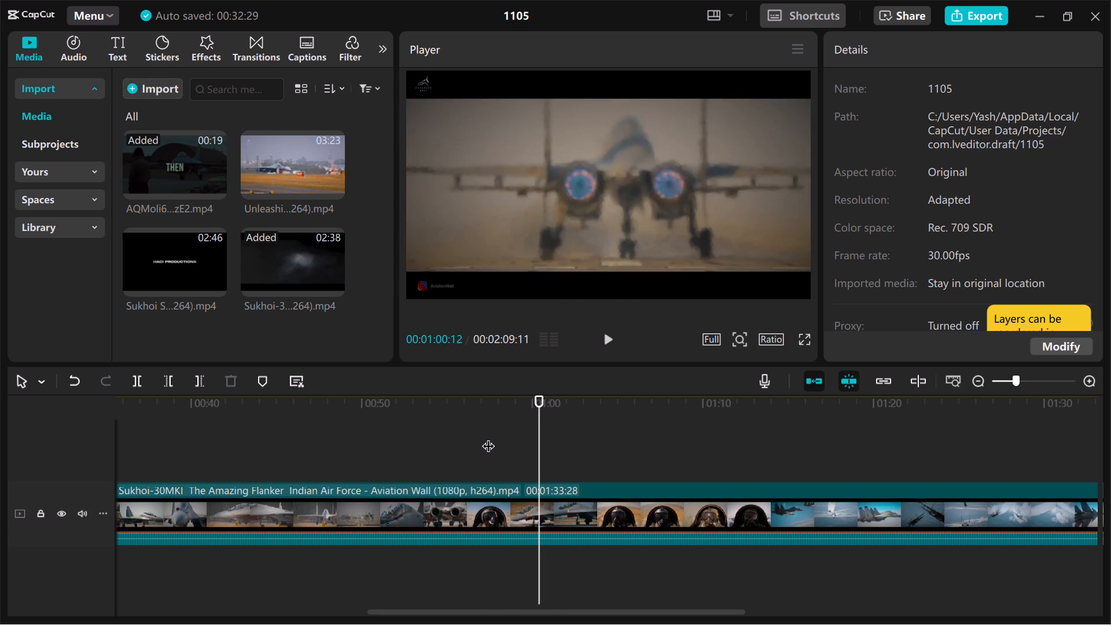
key("Right")
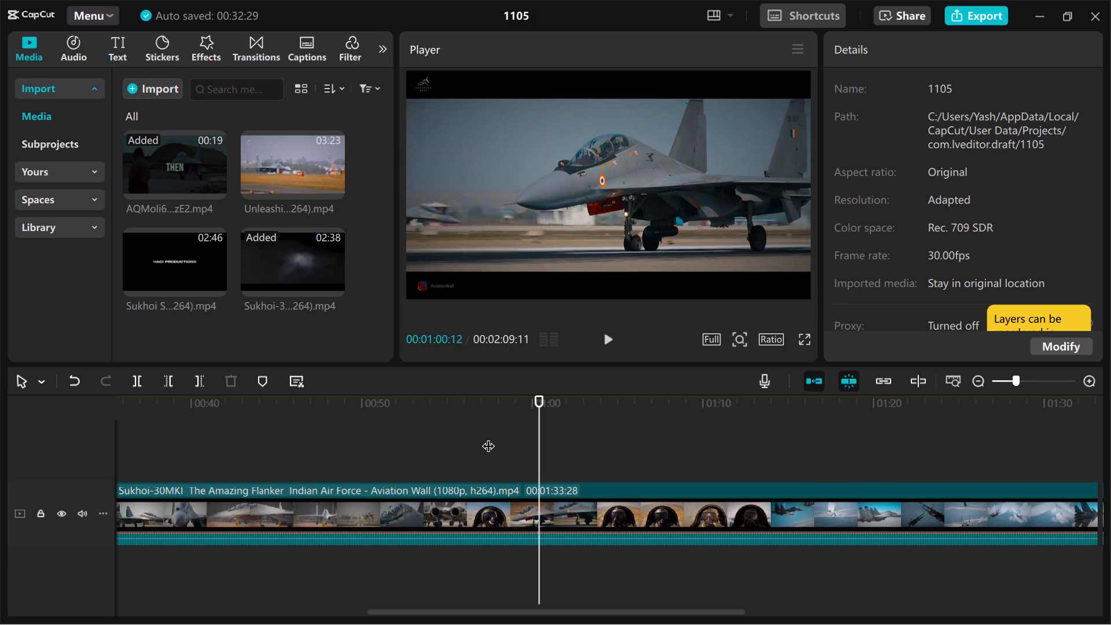
key("ctrl+b")
Play the side-on taxiing jet shot to the distant takeoff view at 00:01:03:08, and recheck its frames back to about 00:01:01:17.
key("space")
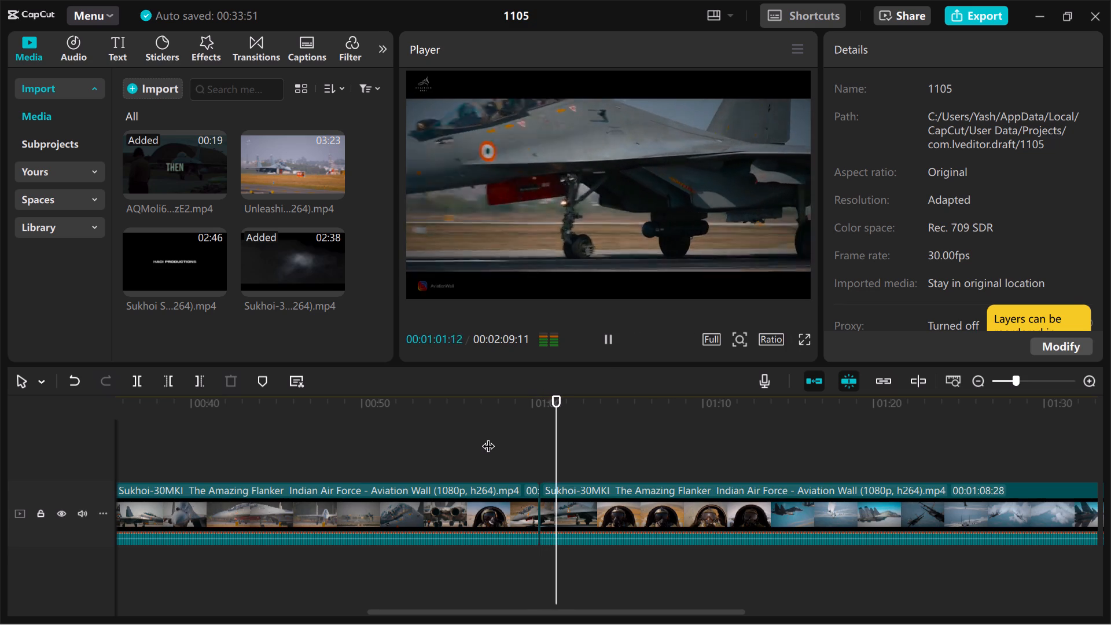
key("space")
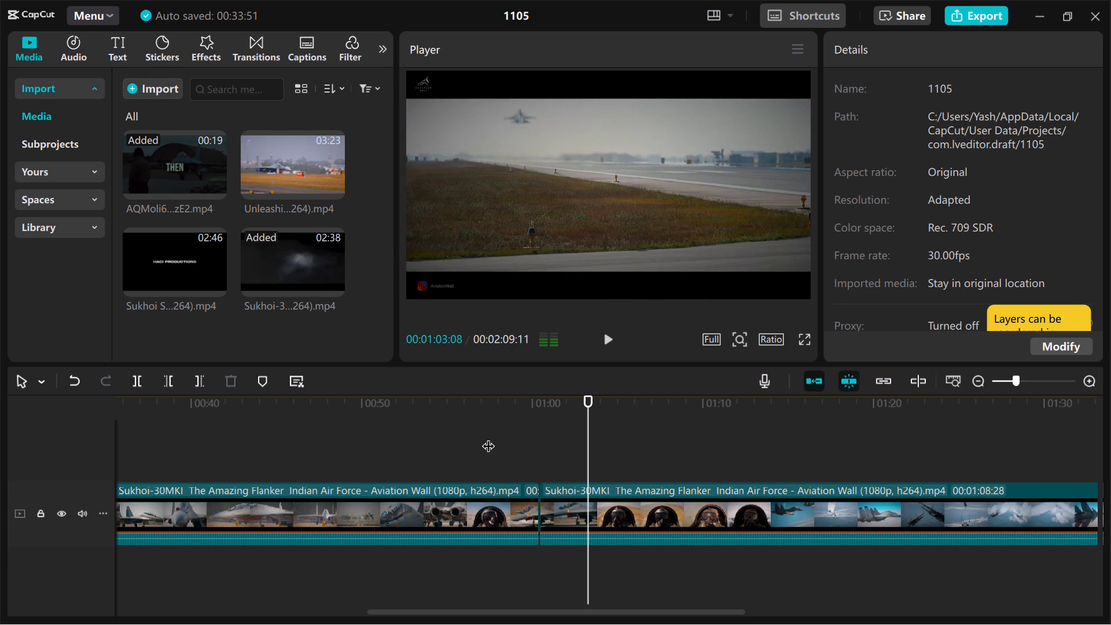
key("Left")
key("Left")
key("Left")
key("Left")
key("Left")
key("Left")
key("Left")
key("Left")
key("Left")
key("Left")
key("Left")
key("Left")
key("Left")
key("Left")
key("Left")
key("Left")
key("Left")
key("Left")
key("Left")
key("Left")
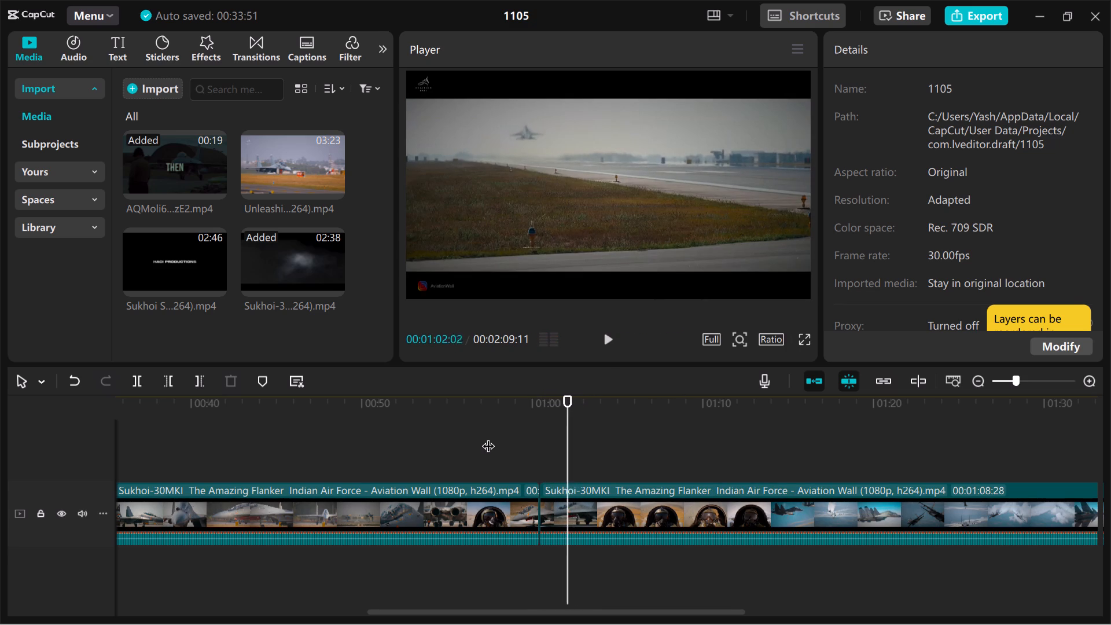
Step and play on from about 00:01:01:17 through the distant takeoff view to the cockpit pilot shot near 00:01:04.
key("Right")
key("Right")
key("Right")
key("Right")
key("Right")
key("Right")
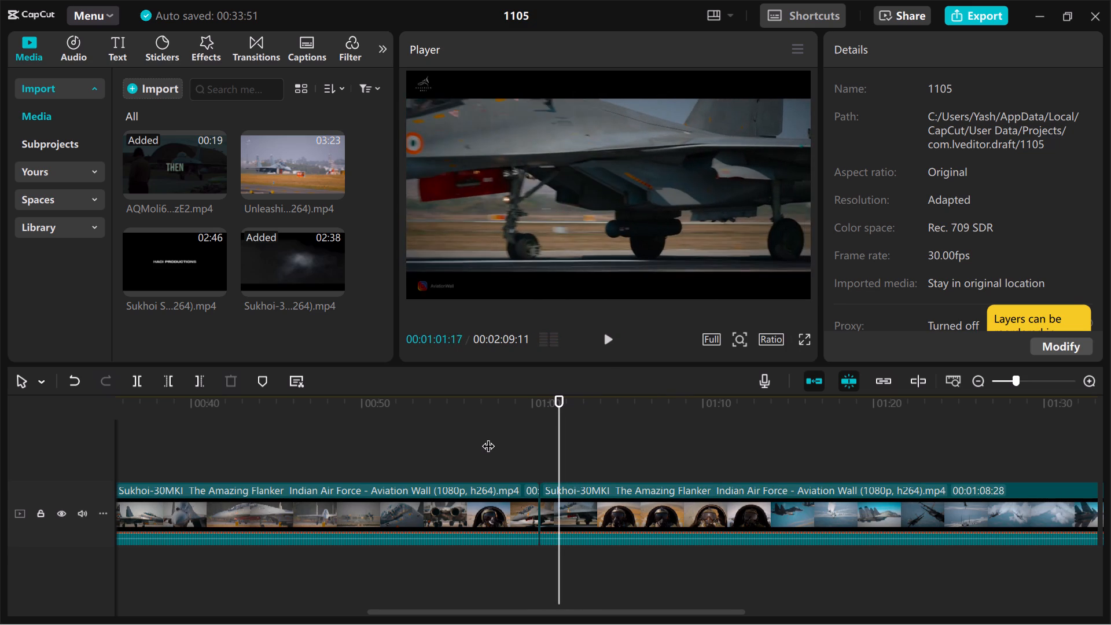
key("Right")
key("Right")
key("Right")
key("Right")
key("Right")
key("Right")
key("space")
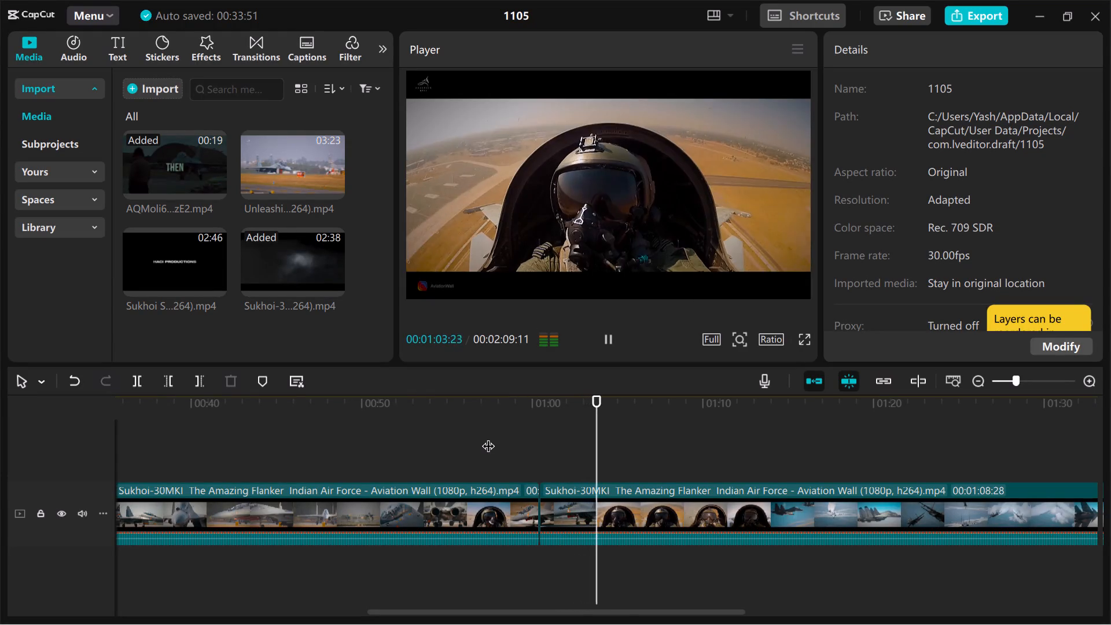
Recheck the frames around the change from the distant takeoff view to the cockpit pilot, back to about 00:01:03:10.
key("Left")
key("Left")
key("Left")
key("Left")
key("Left")
key("Left")
key("Left")
key("Left")
key("Left")
key("Left")
key("Left")
key("Left")
key("Left")
key("Left")
key("Left")
key("Left")
key("Left")
key("Left")
key("Left")
key("Left")
key("Left")
key("Left")
key("Left")
key("Left")
key("Left")
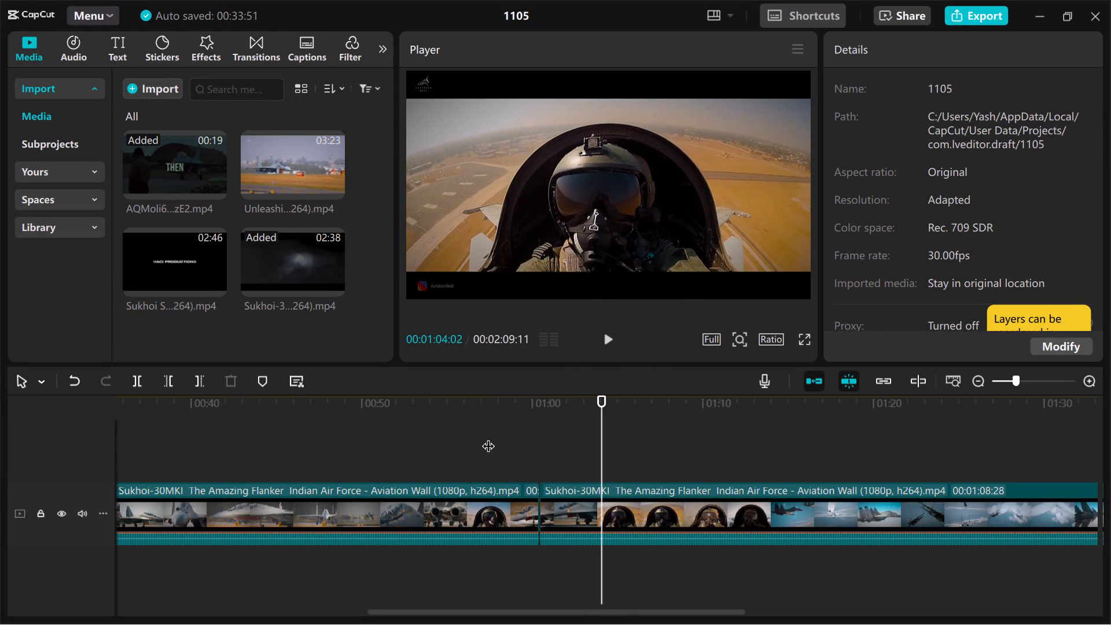
key("Left")
key("Left")
key("Left")
key("Left")
key("Left")
key("Left")
key("Left")
key("Left")
key("Left")
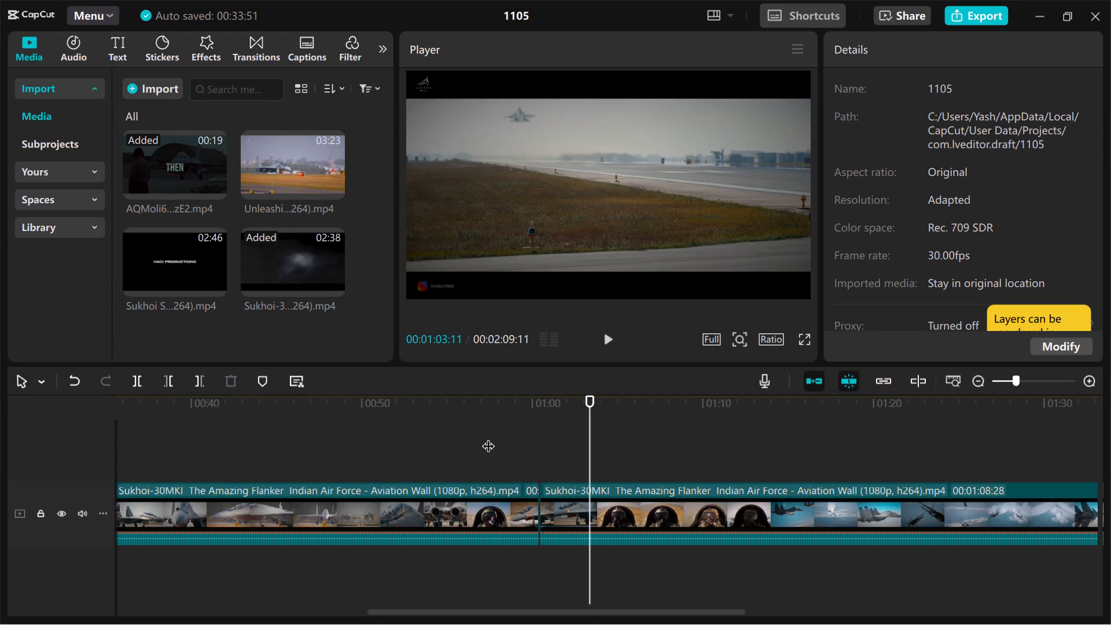
key("Left")
key("Right")
key("Right")
key("Right")
key("Right")
key("Right")
key("Right")
key("Right")
key("Right")
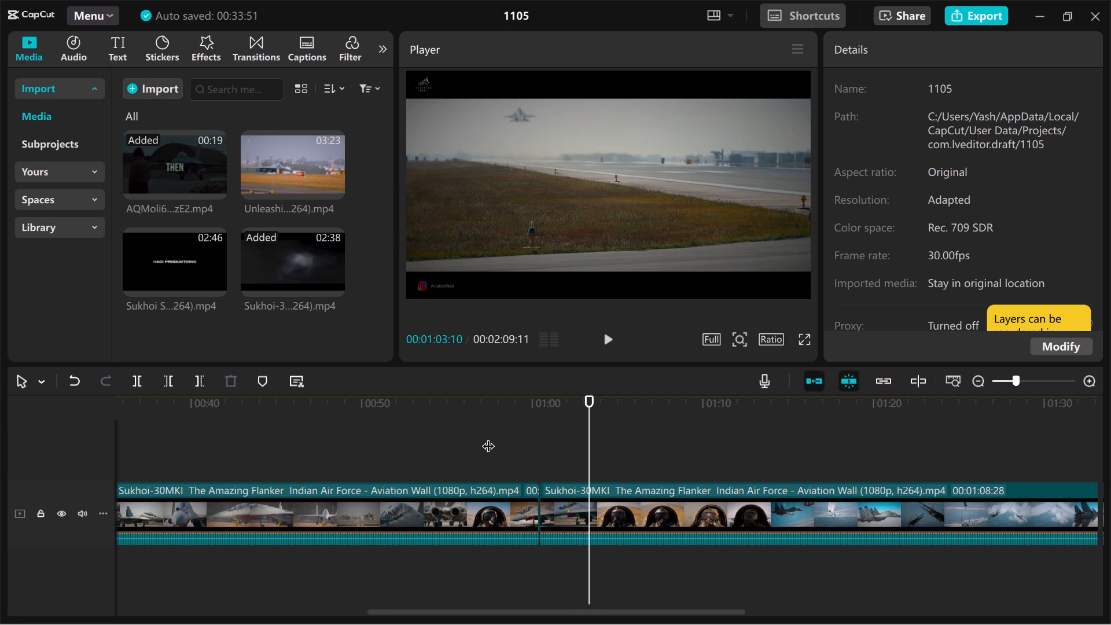
Split the Flanker clip at 00:01:06:09, where the front-facing cockpit pilot shot cuts to the pilot giving a thumbs-up.
key("space")
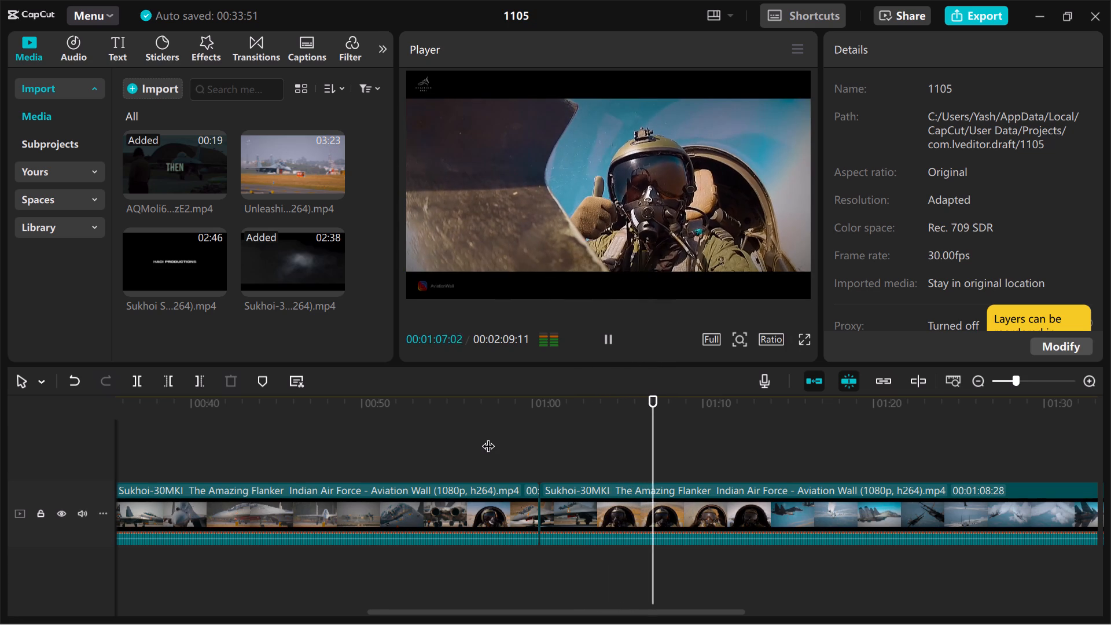
key("space")
key("Left")
key("Left")
key("Left")
key("Left")
key("Left")
key("Left")
key("Left")
key("Left")
key("Left")
key("Left")
key("Left")
key("Left")
key("Left")
key("Left")
key("Left")
key("Left")
key("Left")
key("Left")
key("Left")
key("Left")
key("Left")
key("Left")
key("Left")
key("Left")
key("Left")
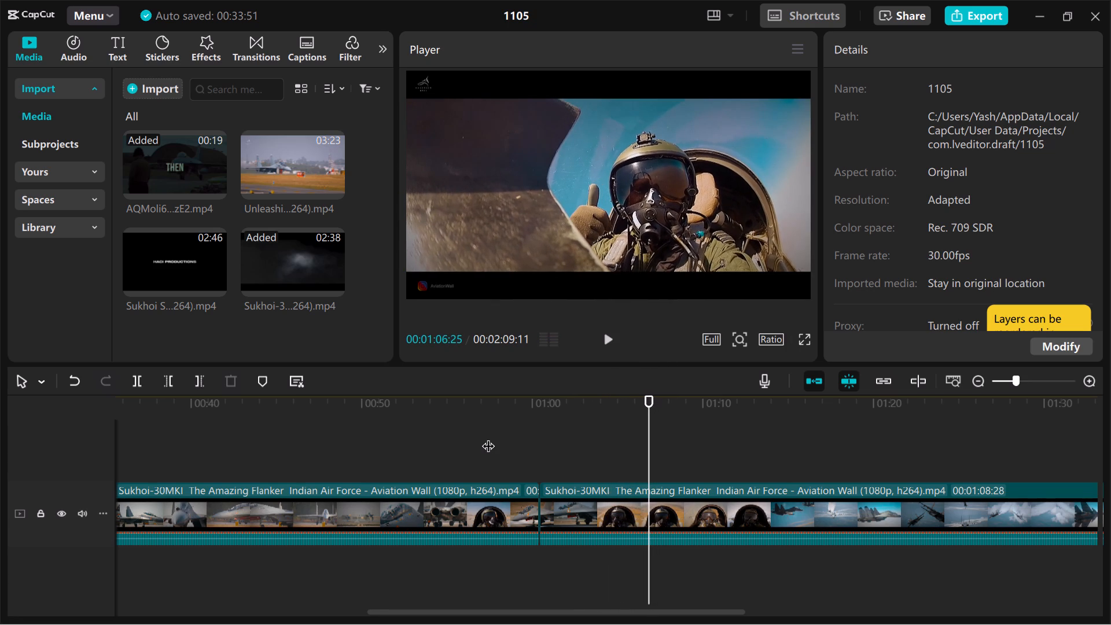
key("Left")
key("Left")
key("Left")
key("Left")
key("Left")
key("Left")
key("Left")
key("Left")
key("Left")
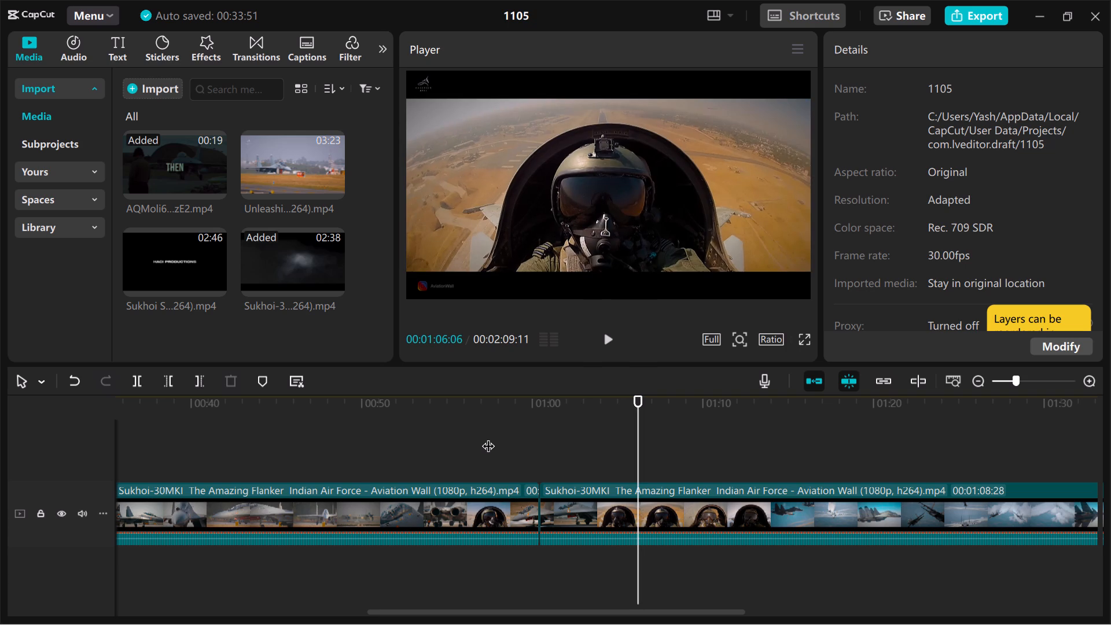
key("Right")
key("Right")
key("Right")
key("Right")
key("Right")
key("Left")
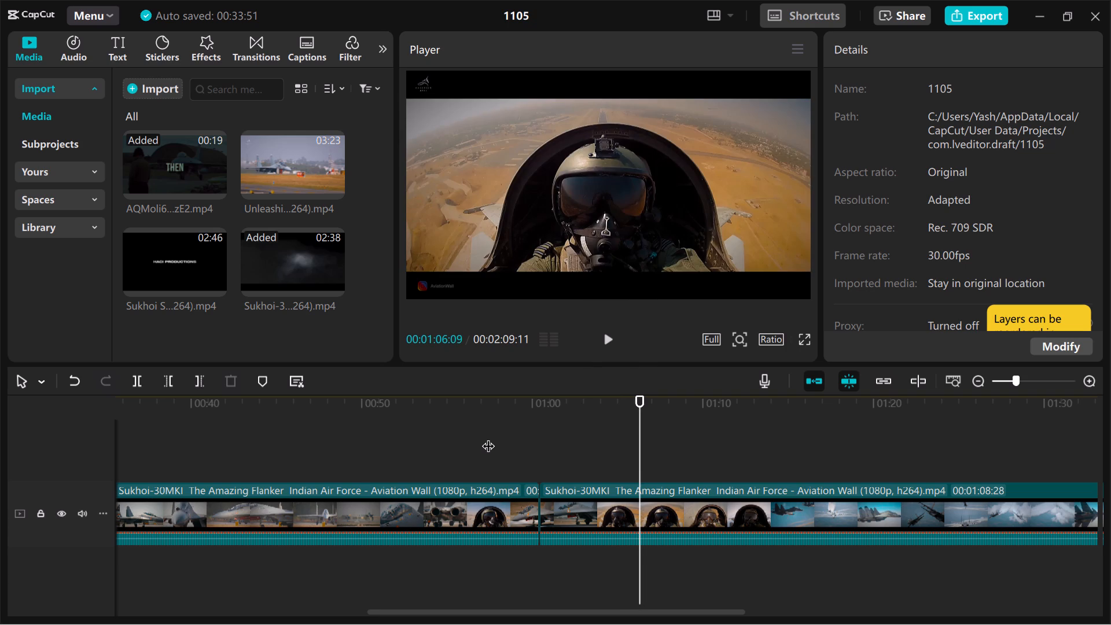
key("ctrl+b")
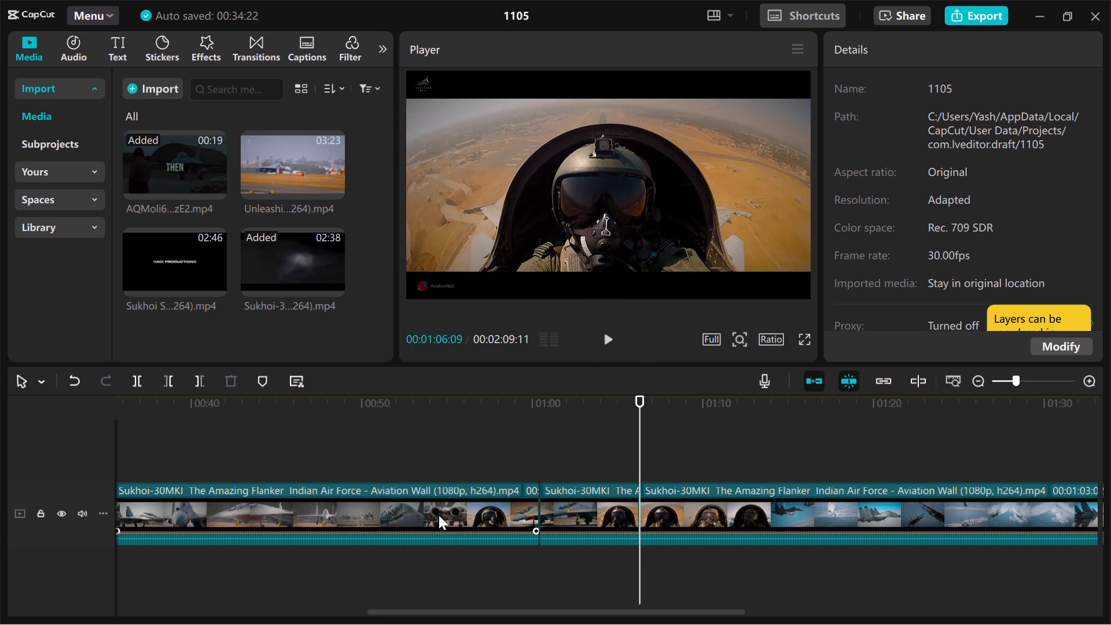
Delete the long Flanker segment running from about 00:00:35 to the split at about 00:01:00:12.
left_click(439, 515)
scroll(439, 515, "right", 3)
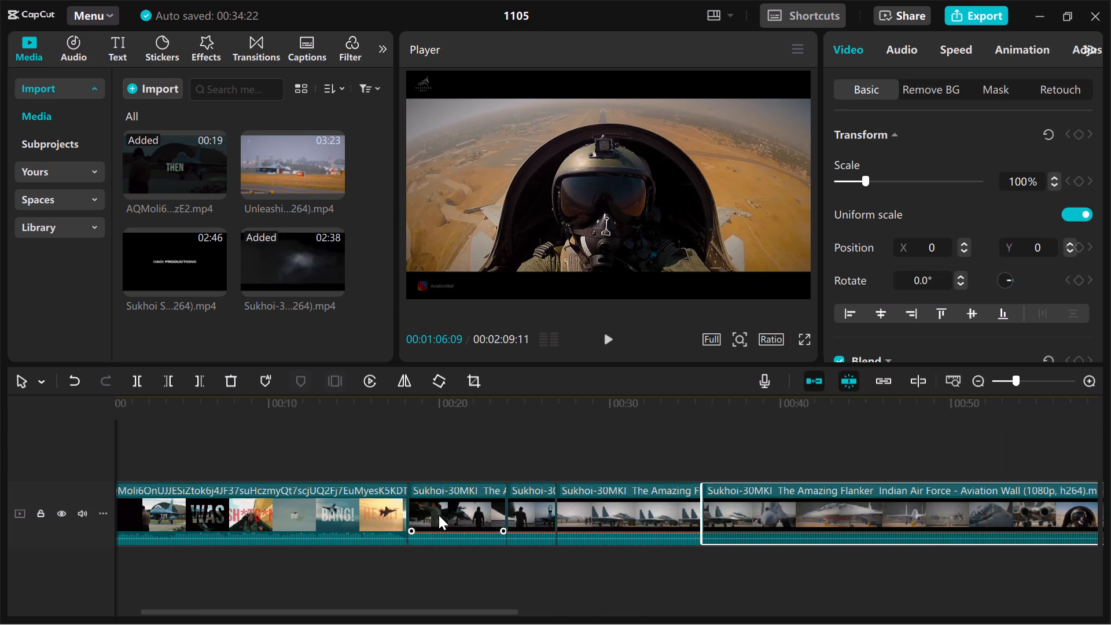
scroll(439, 515, "left", 1)
key("Delete")
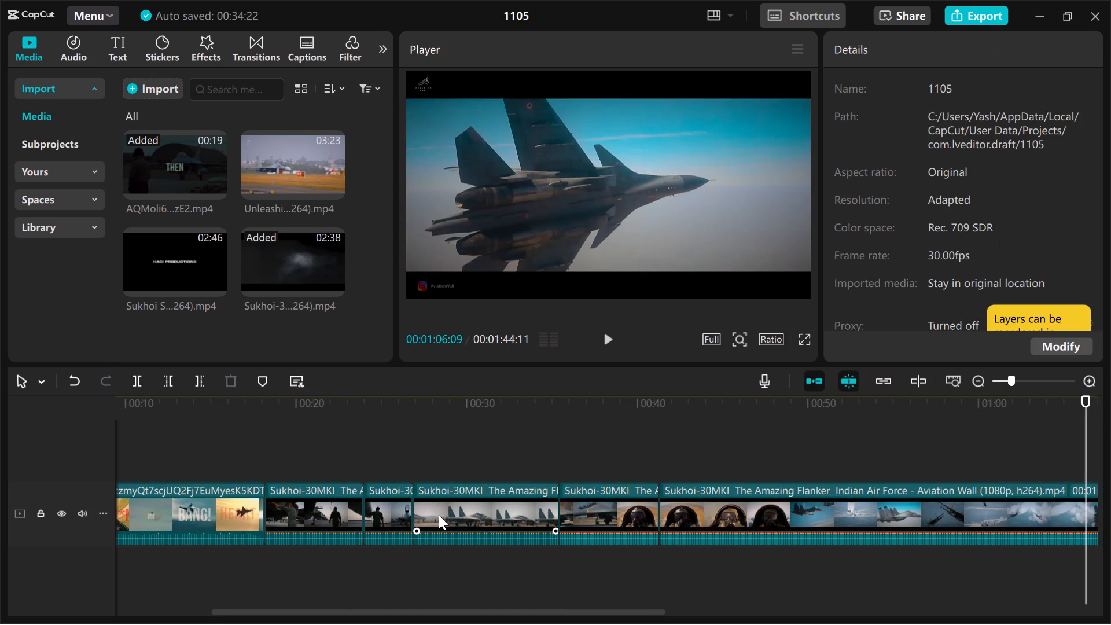
Play the last Flanker clip from about 00:00:42 through the cockpit pilot shots to the jets in flight past 00:00:50.
left_click(679, 436)
key("space")
scroll(738, 468, "left", 1)
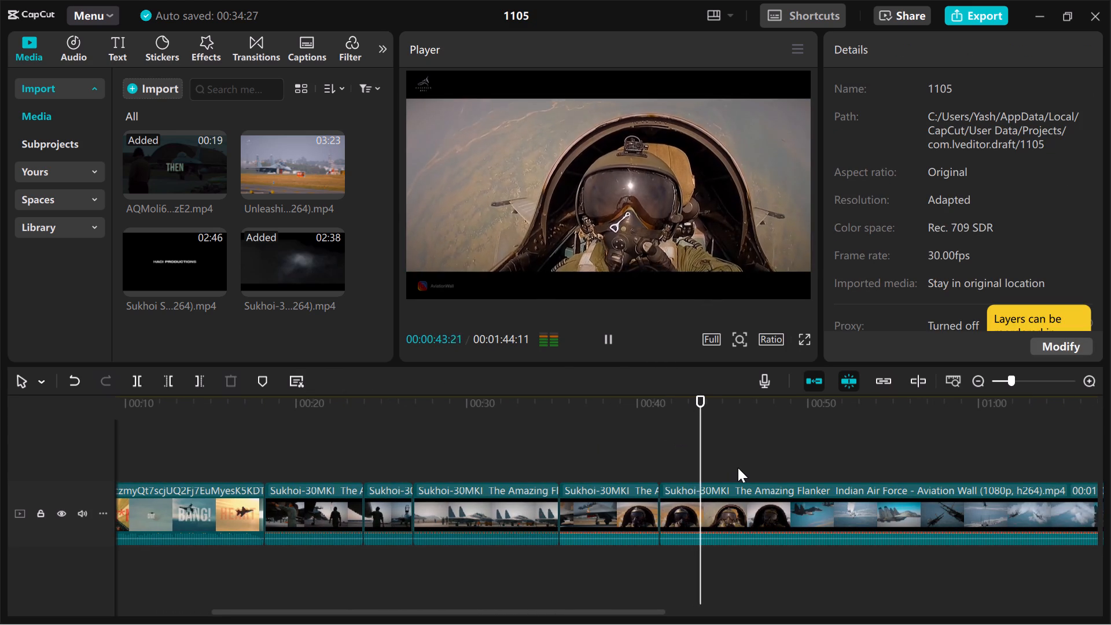
scroll(738, 468, "left", 1)
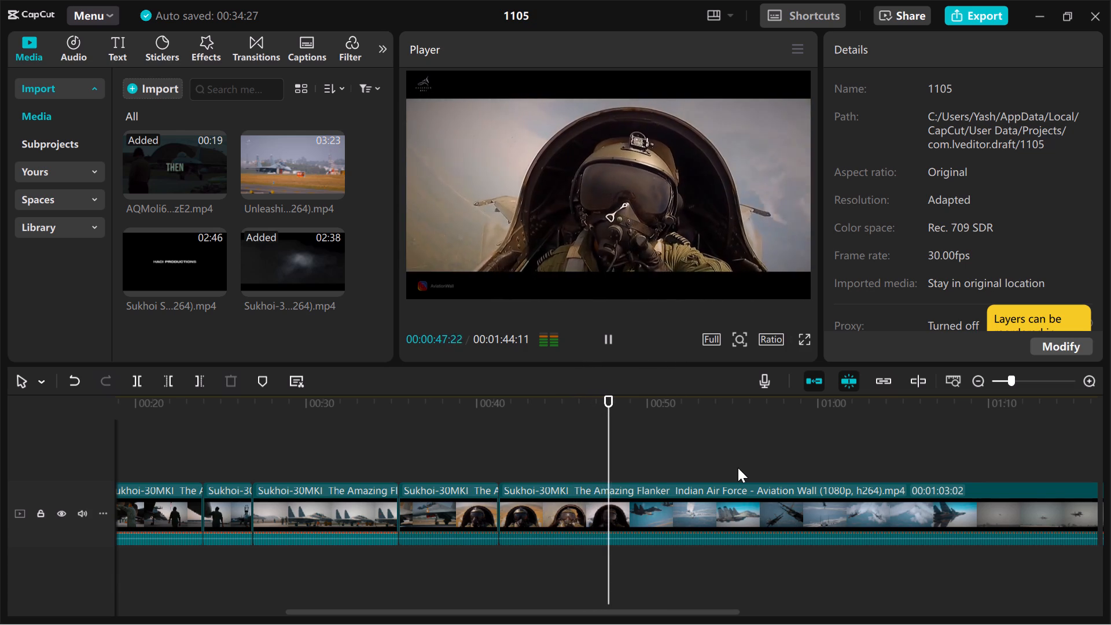
scroll(761, 478, "left", 1)
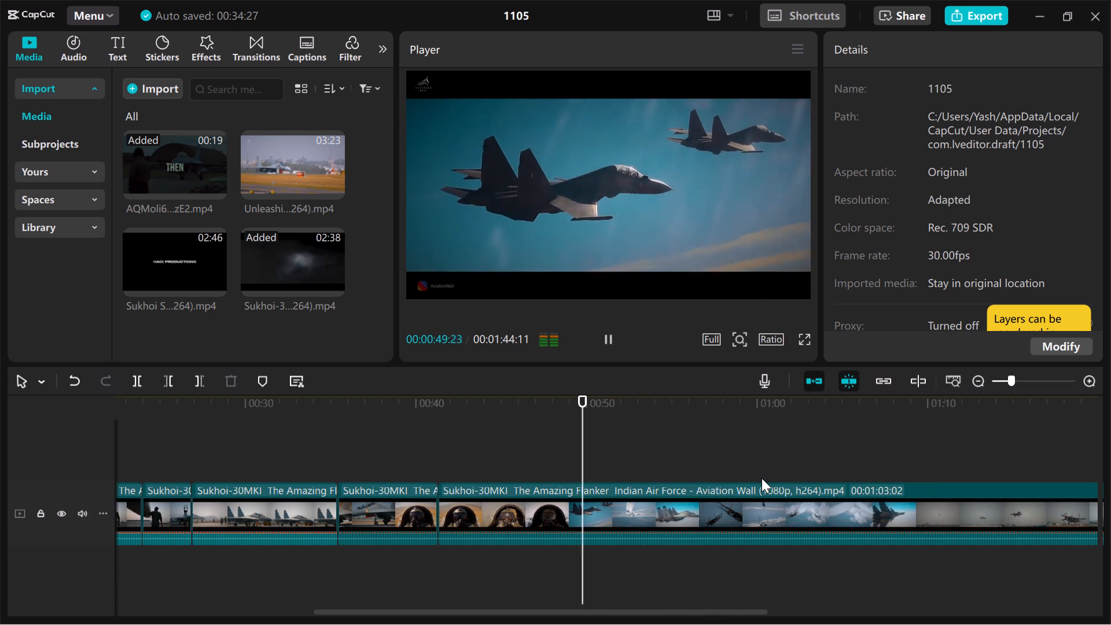
scroll(761, 478, "left", 1)
Split the last Flanker clip at 00:00:48:16, where the cockpit pilot footage gives way to the two jets in flight.
key("Left")
key("Left")
key("Left")
key("Left")
key("Left")
key("Left")
key("Left")
key("Left")
key("Left")
key("Left")
key("Left")
key("Left")
key("Left")
key("Left")
key("Left")
key("Left")
key("Left")
key("Left")
key("Left")
key("Left")
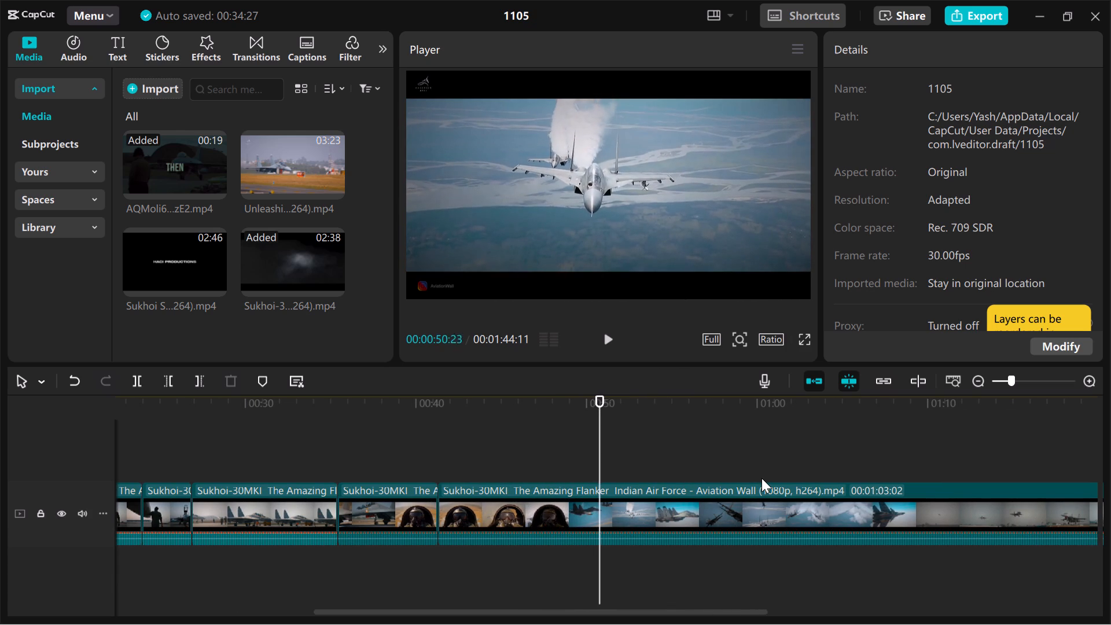
key("Left")
key("Left")
key("Left")
key("Left")
key("Left")
key("Left")
key("Left")
key("Left")
key("Left")
key("Left")
key("Left")
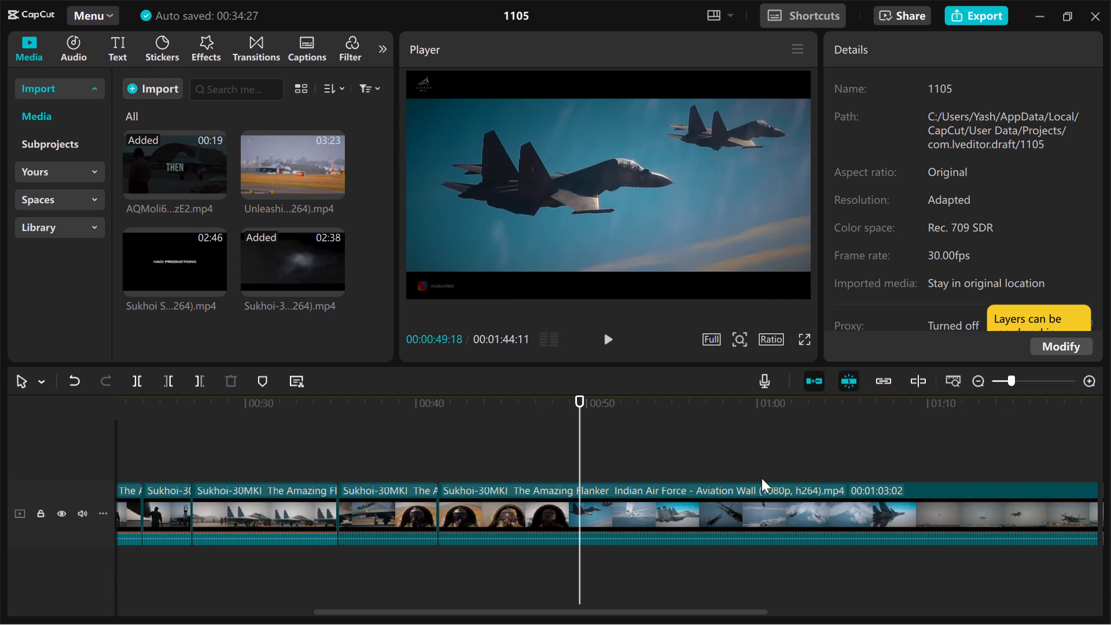
key("Left")
key("Left")
key("Left")
key("Left")
key("Left")
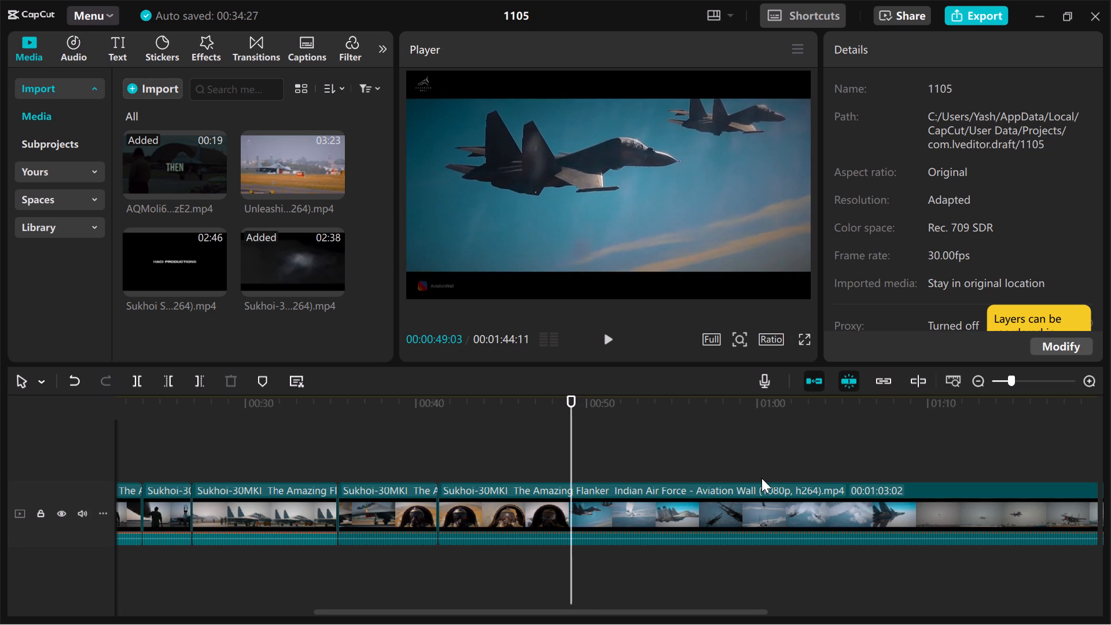
key("Left")
key("Left")
key("Left")
key("Left")
key("Left")
key("Left")
key("Left")
key("Left")
key("Left")
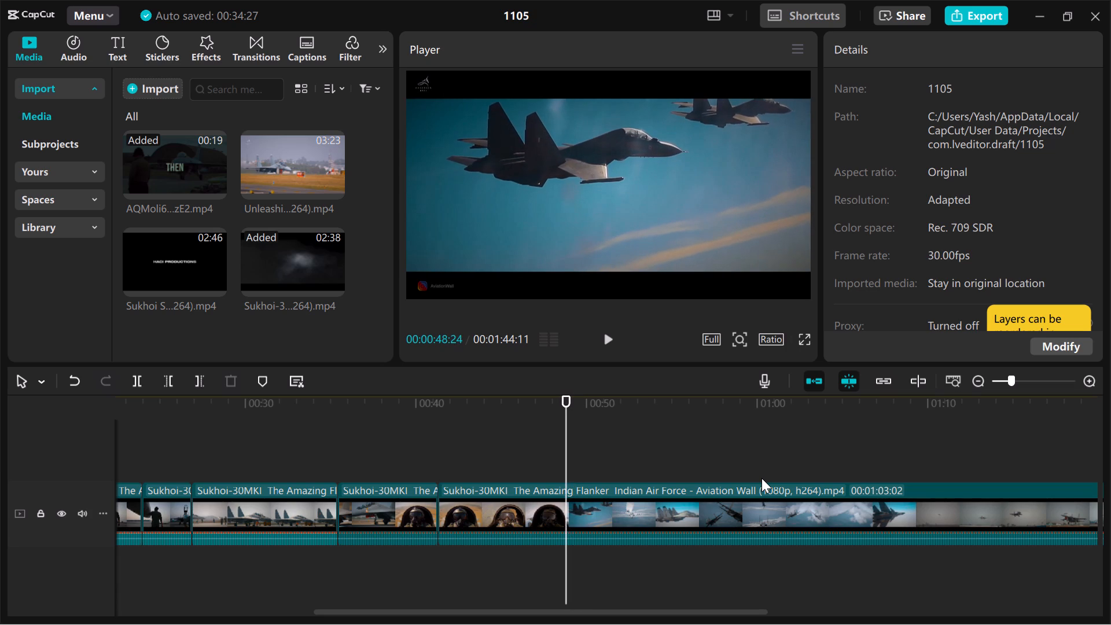
key("Left")
key("Left")
key("Left")
key("Left")
key("Left")
key("Left")
key("Left")
key("Left")
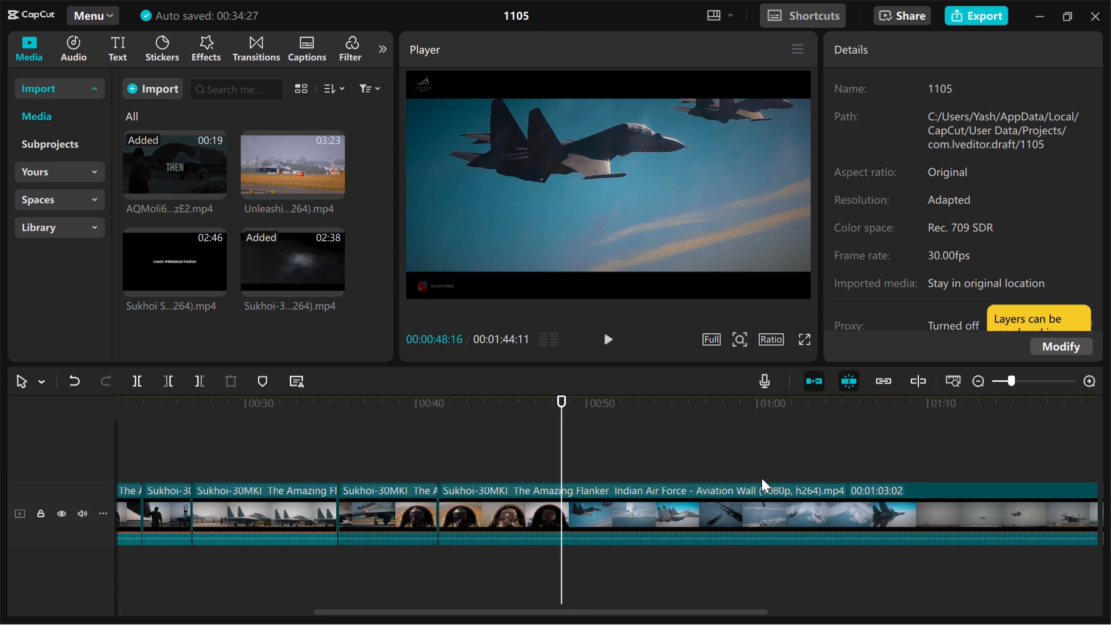
key("Left")
key("Left")
key("Right")
key("Right")
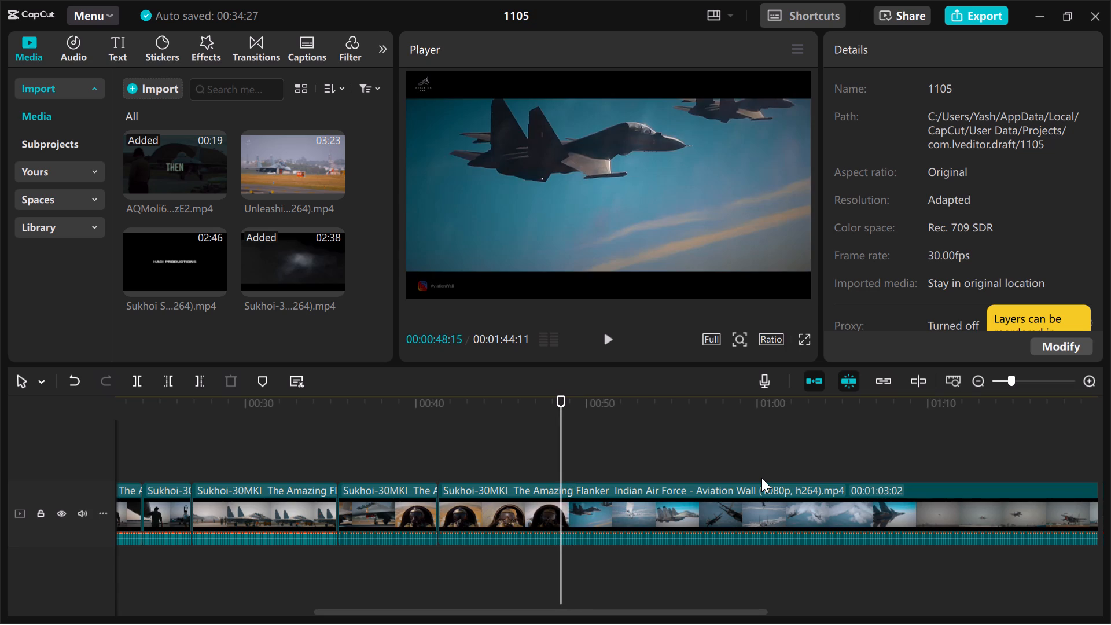
key("ctrl+b")
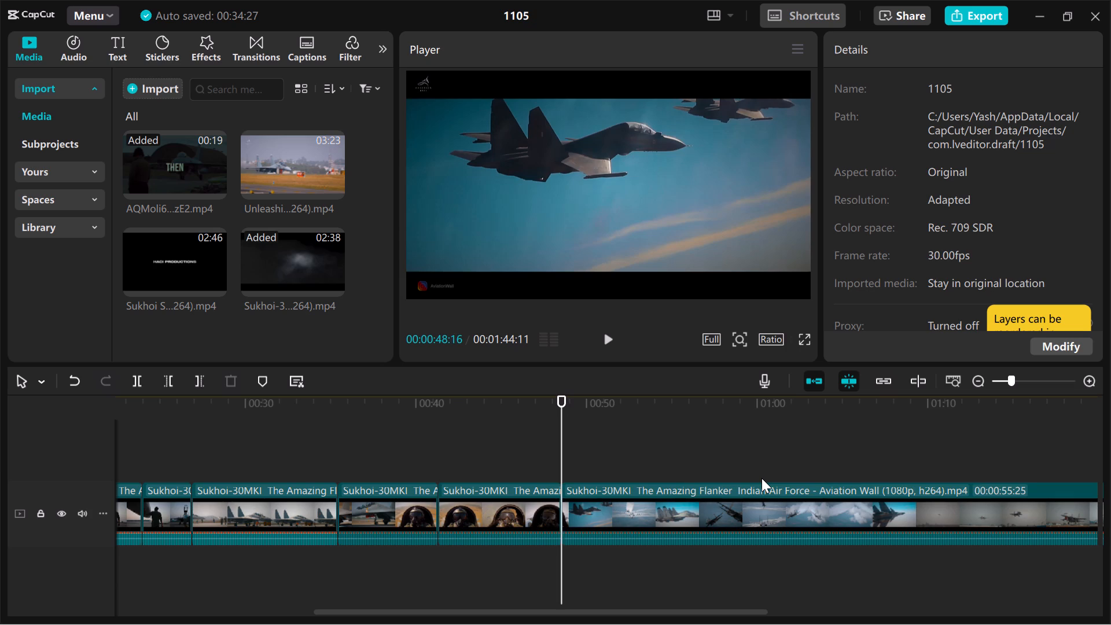
Delete the cockpit pilot segment running from about 00:00:41 to the split at 00:00:48:16.
left_click(537, 509)
key("Delete")
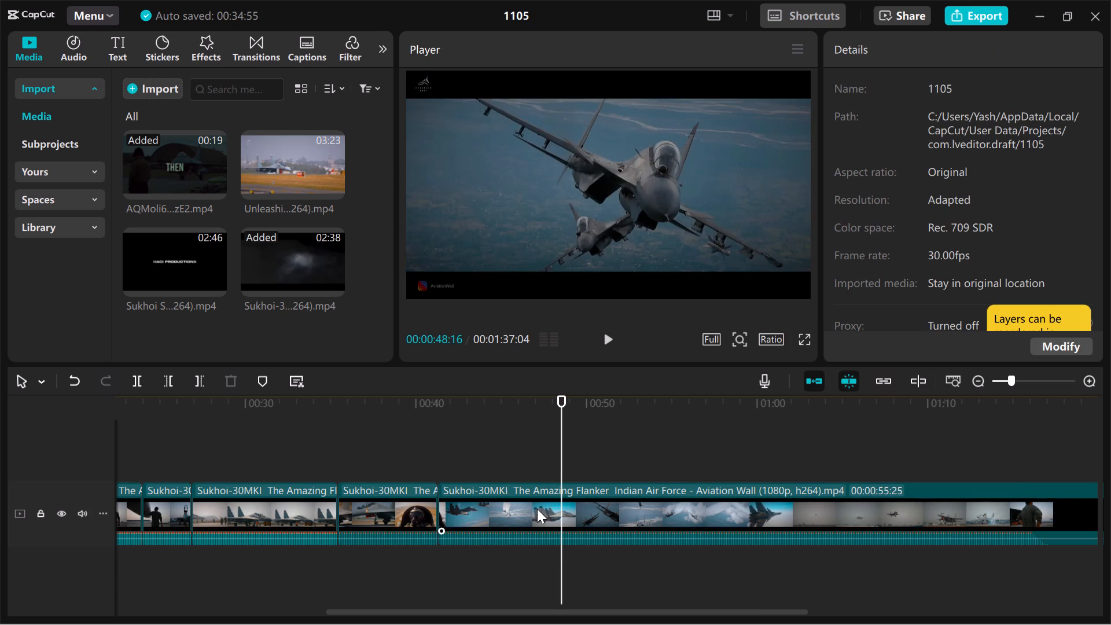
Play the remaining Flanker clip's in-flight jet shots, pausing on the side view of the jets at 00:00:46:00.
left_click(459, 456)
key("space")
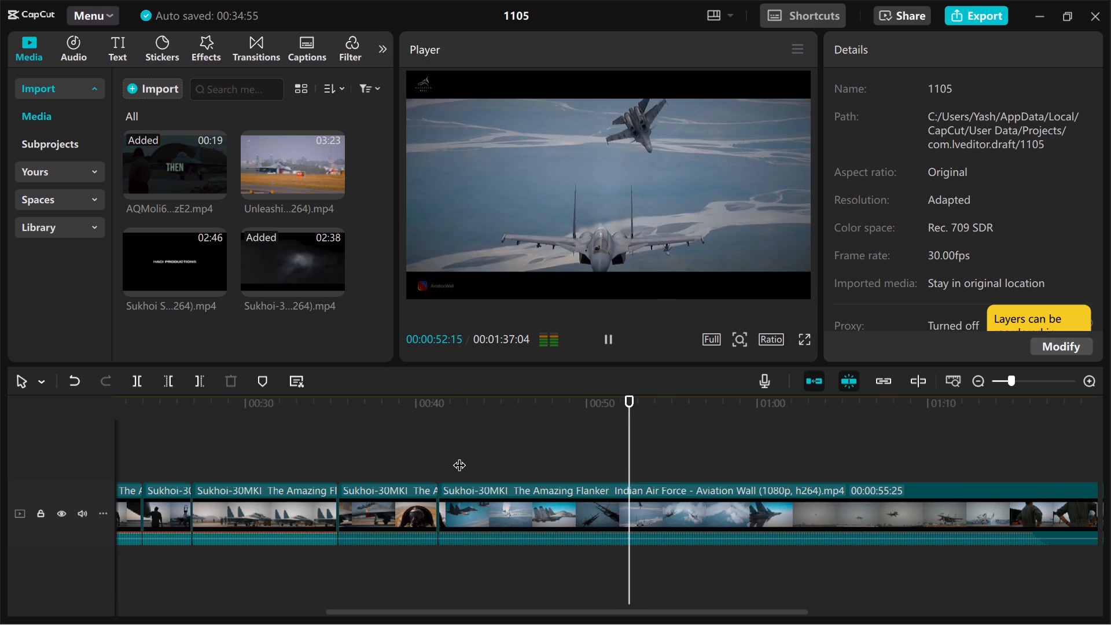
left_click(474, 453)
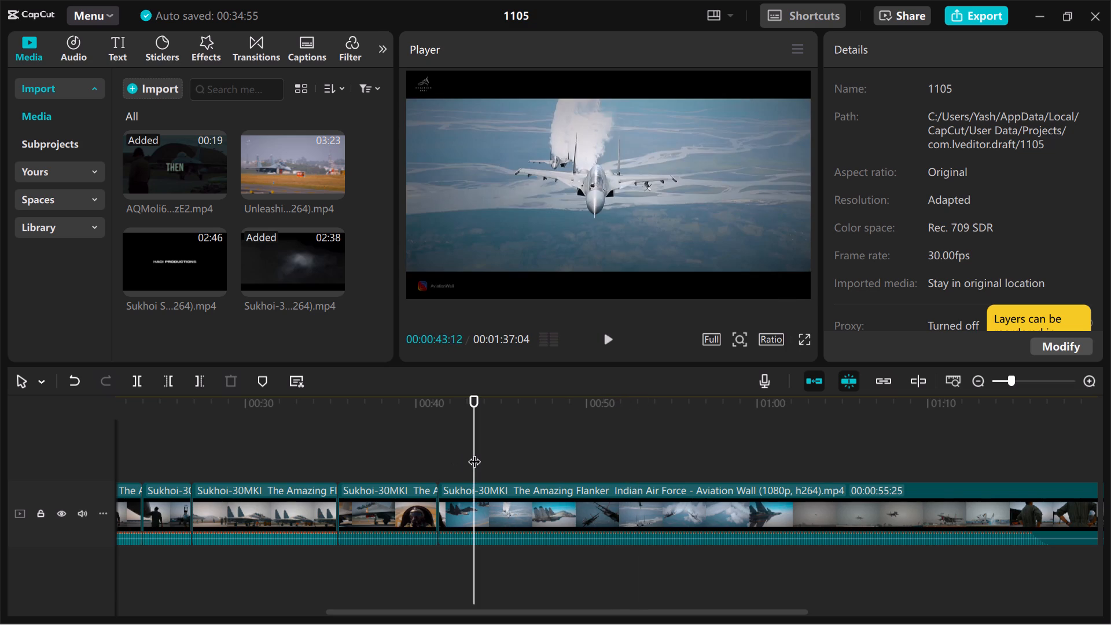
key("space")
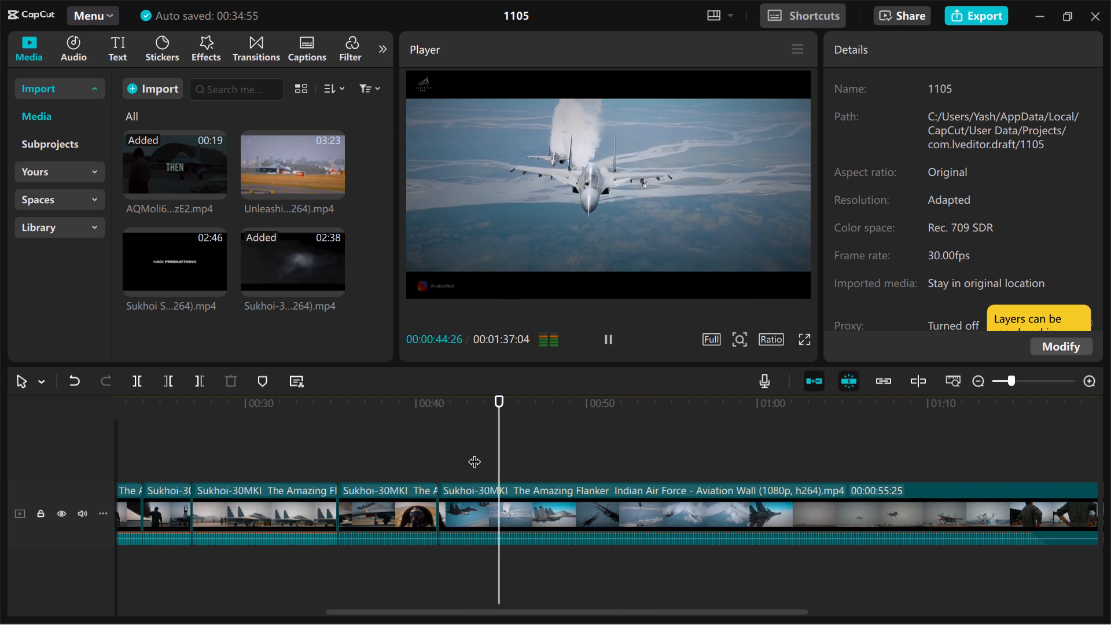
key("space")
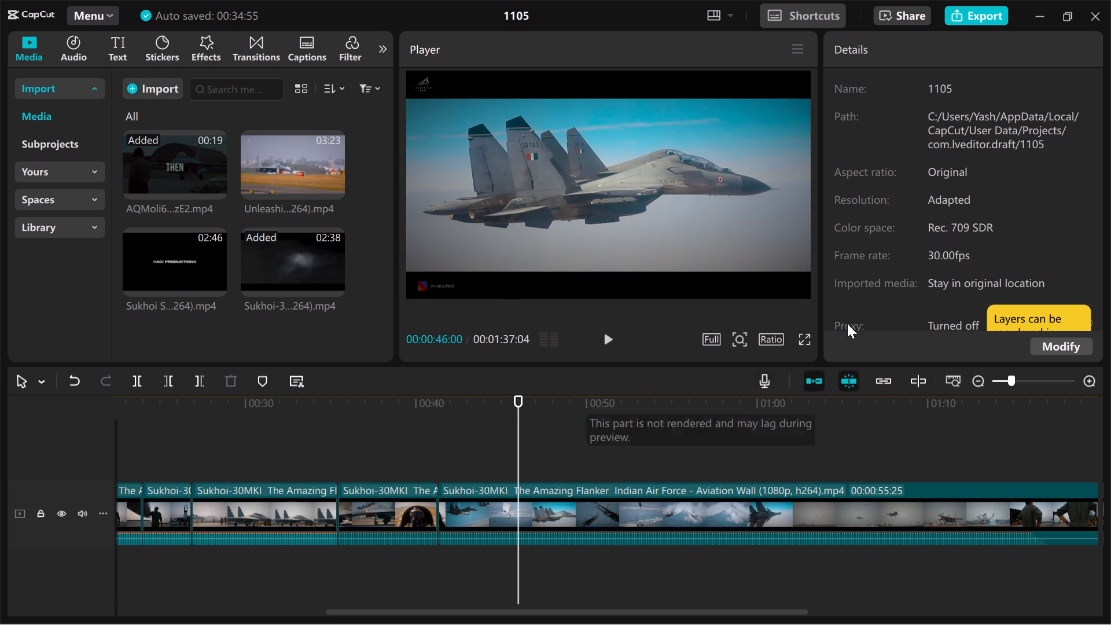
Set the scale of the last Flanker clip to 132%.
left_click(649, 514)
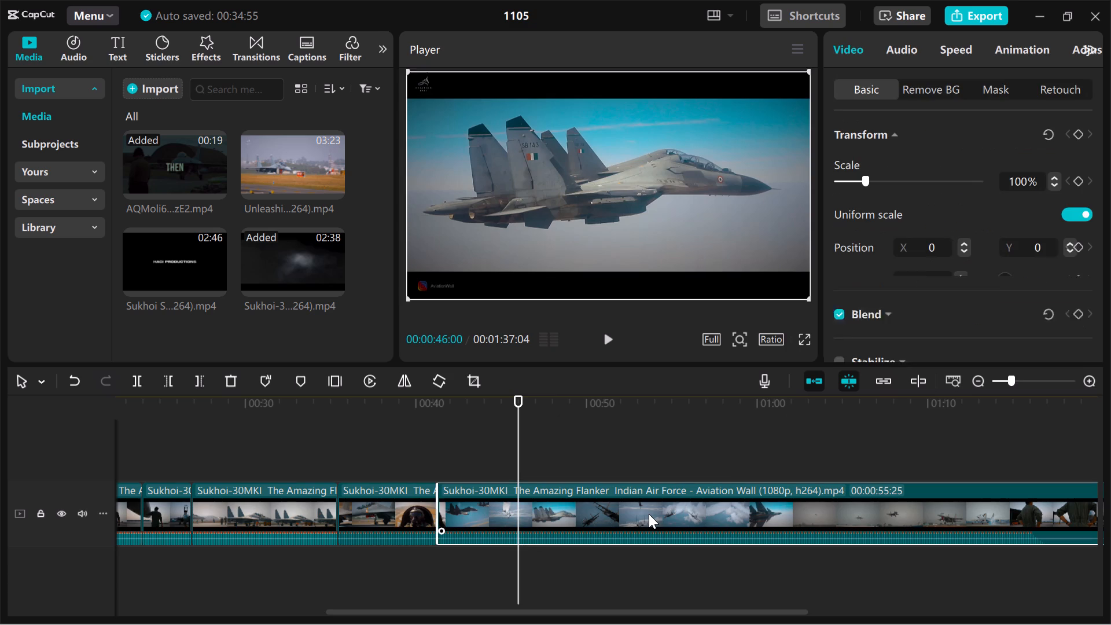
double_click(1024, 176)
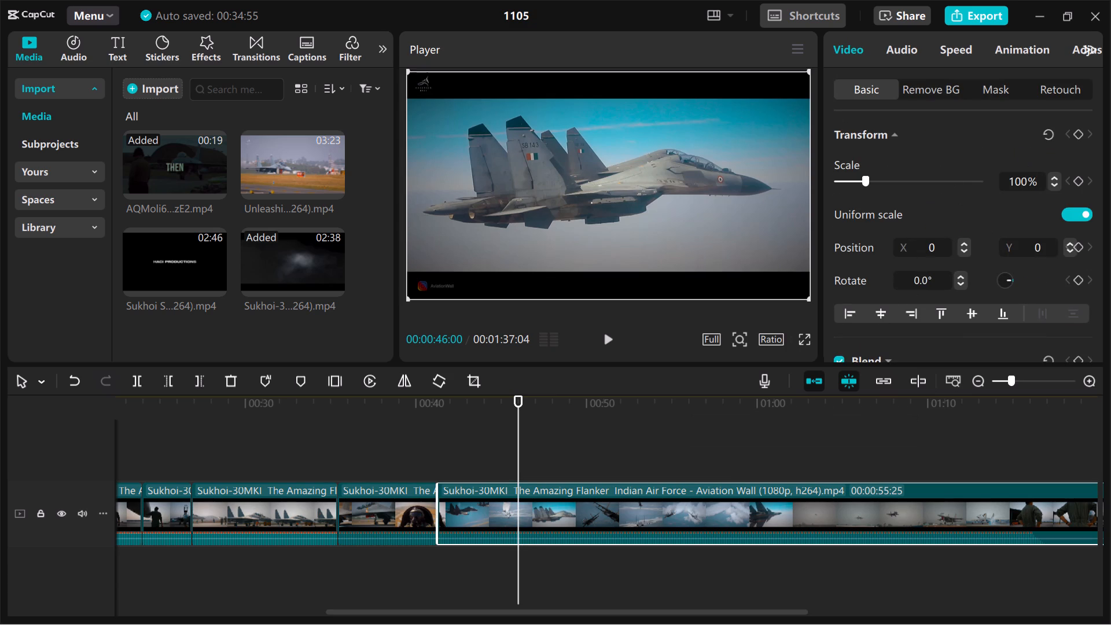
left_click(1024, 176)
key("Right")
key("BackSpace")
key("BackSpace")
type("32")
left_click(984, 158)
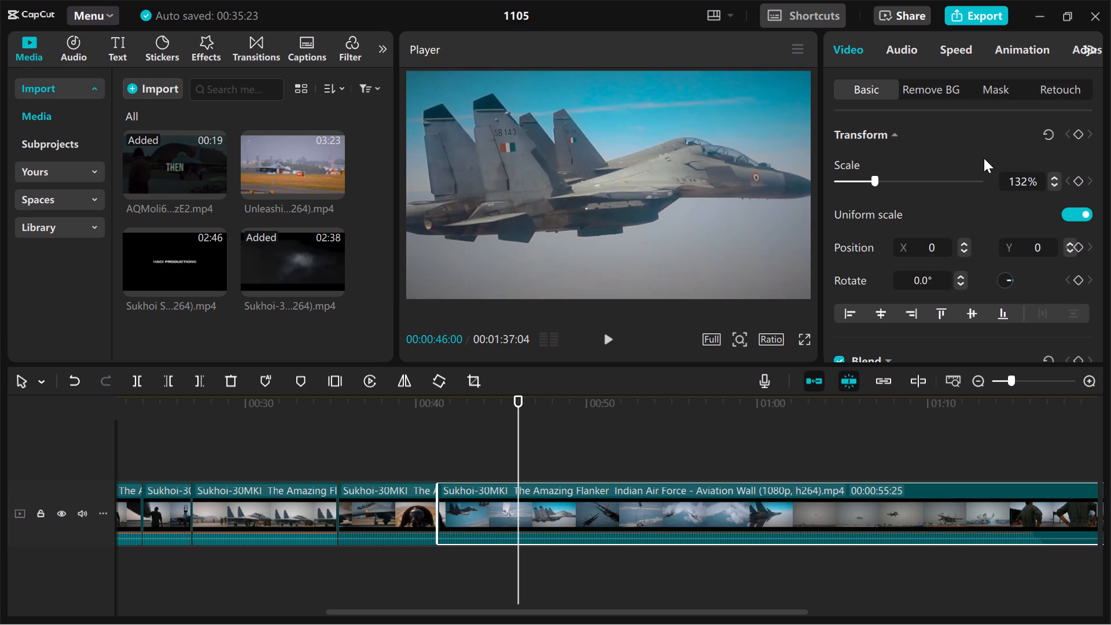
Shift the last Flanker clip horizontally to about X -338 so the jet's nose is in frame, and start playback to check it.
scroll(641, 200, "right", 2)
left_click_drag(686, 212, 650, 216)
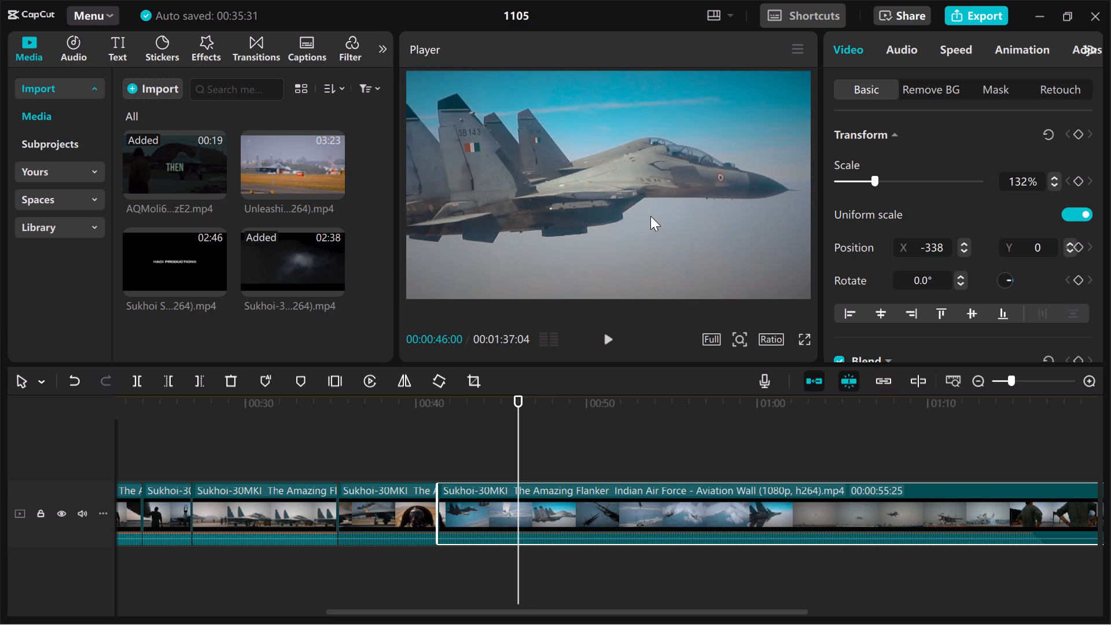
key("space")
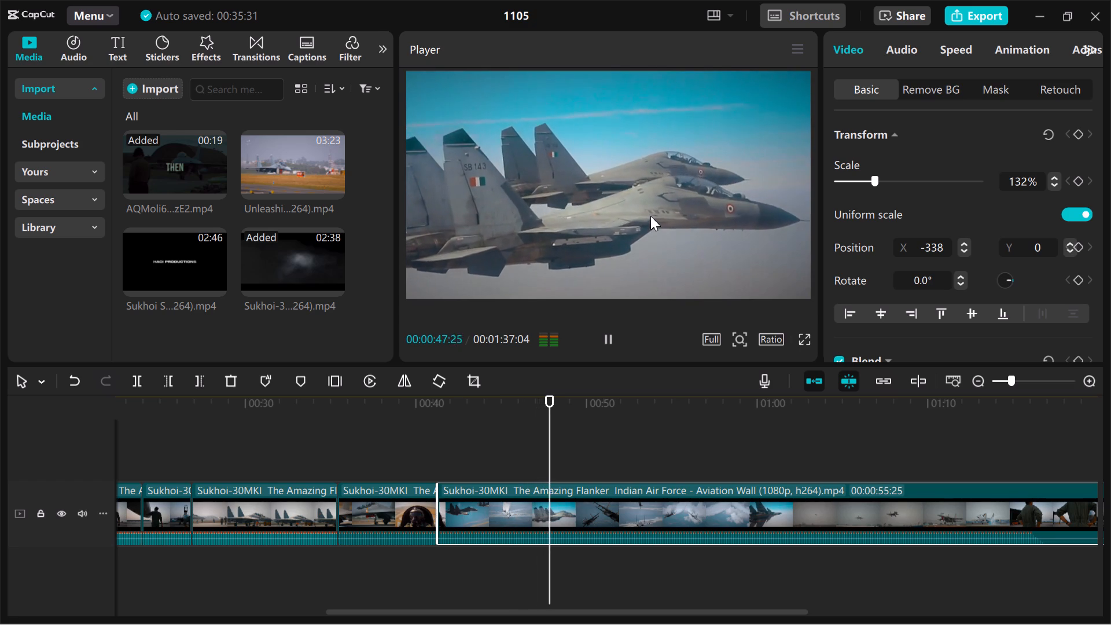
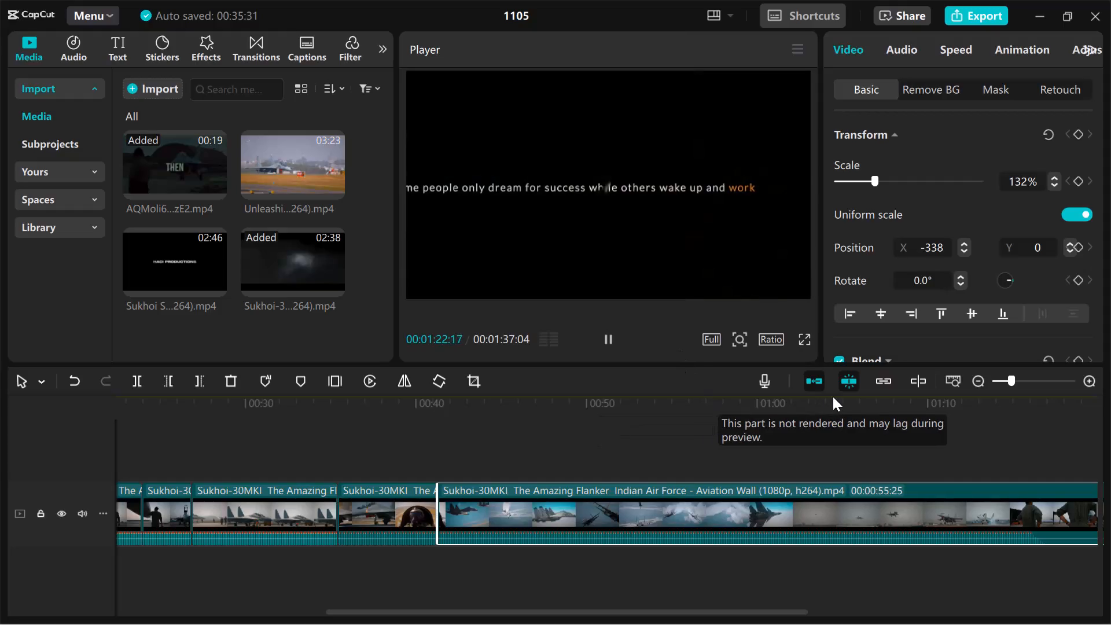
Split the last Flanker clip at 00:01:14:06, where the runway jet shot cuts to the pilot seen from behind.
left_click(821, 438)
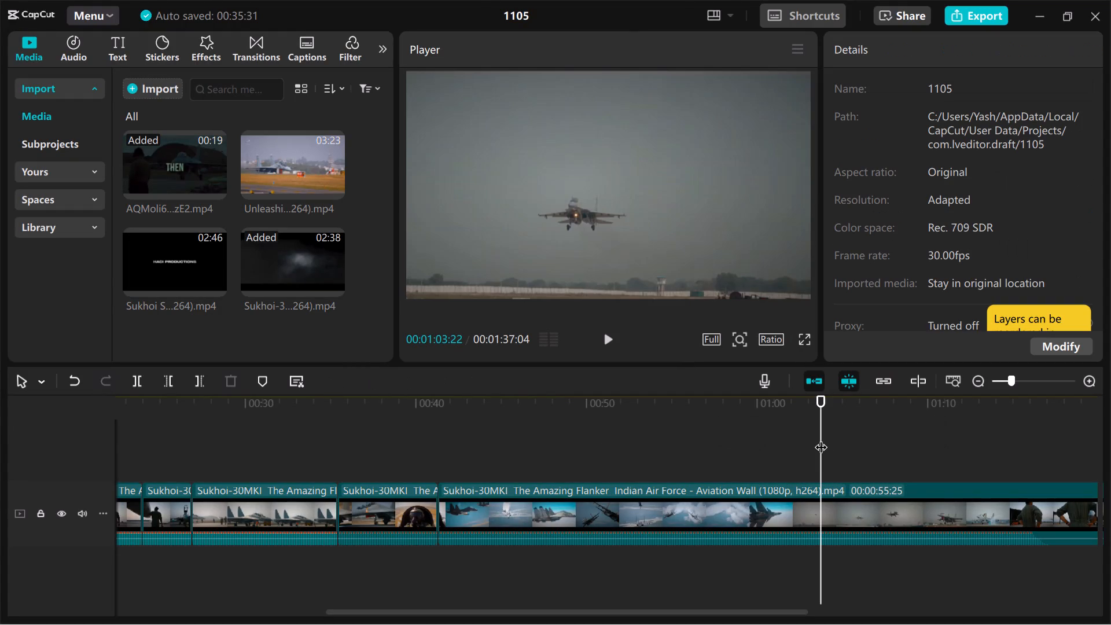
key("space")
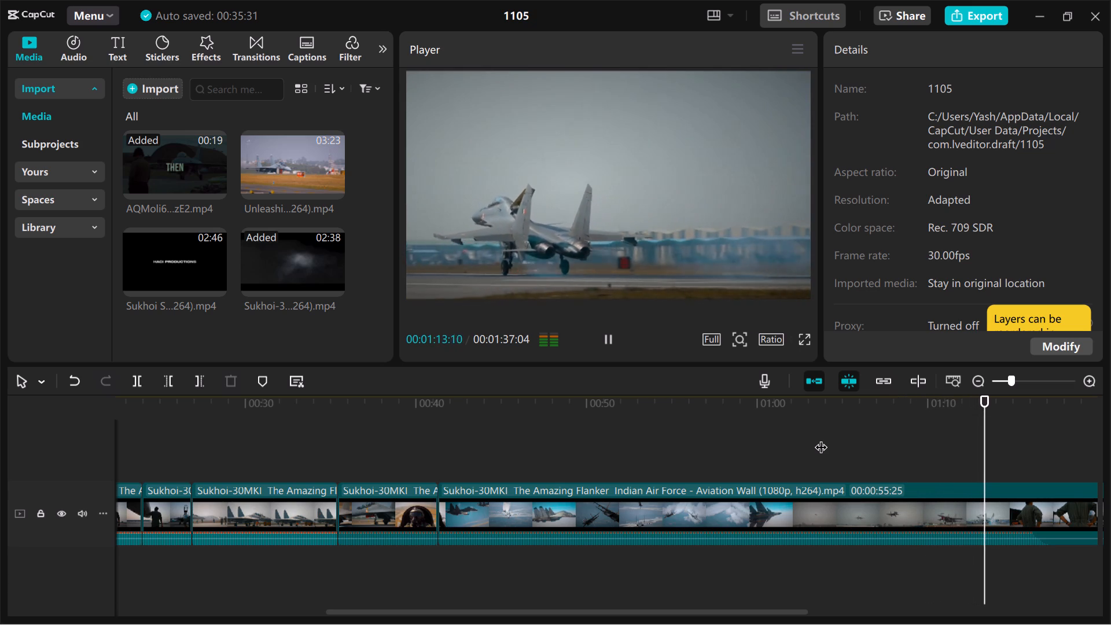
key("space")
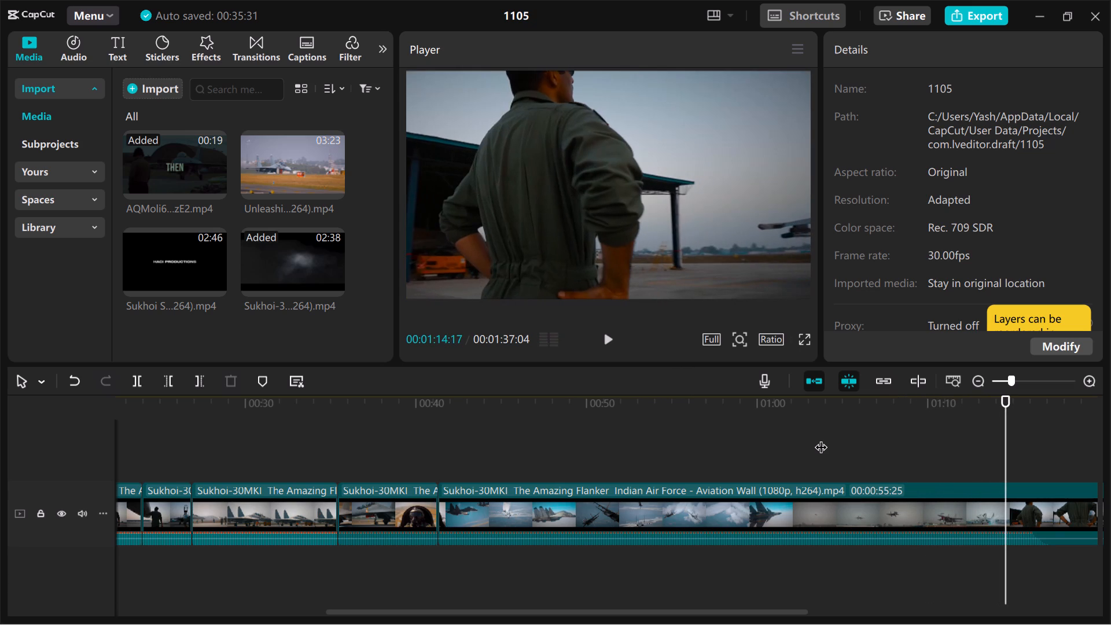
key("Left")
key("Left")
key("Left")
key("Left")
key("Left")
key("Left")
key("Left")
key("Left")
key("Left")
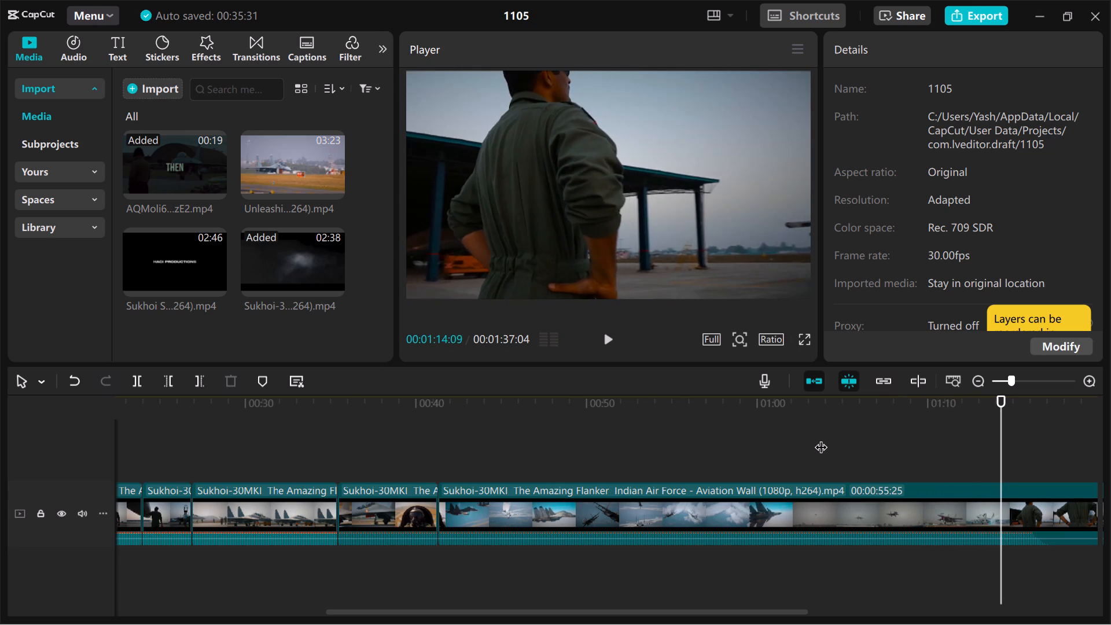
key("Left")
key("Left")
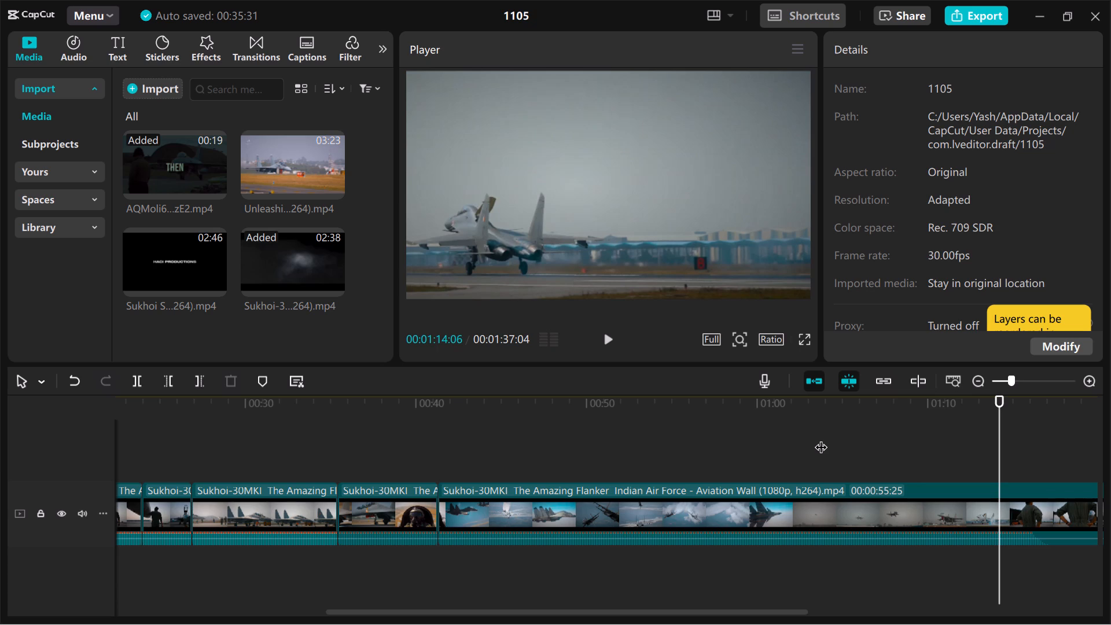
key("ctrl+b")
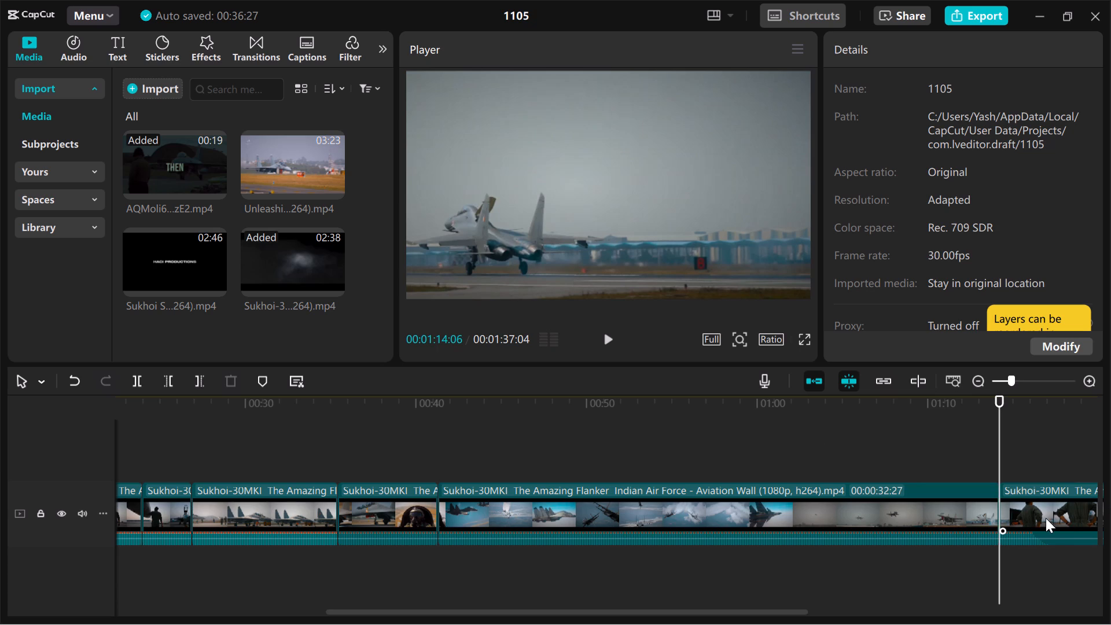
Delete the trailing Flanker segment after the 00:01:14:06 split.
left_click(1043, 517)
key("Delete")
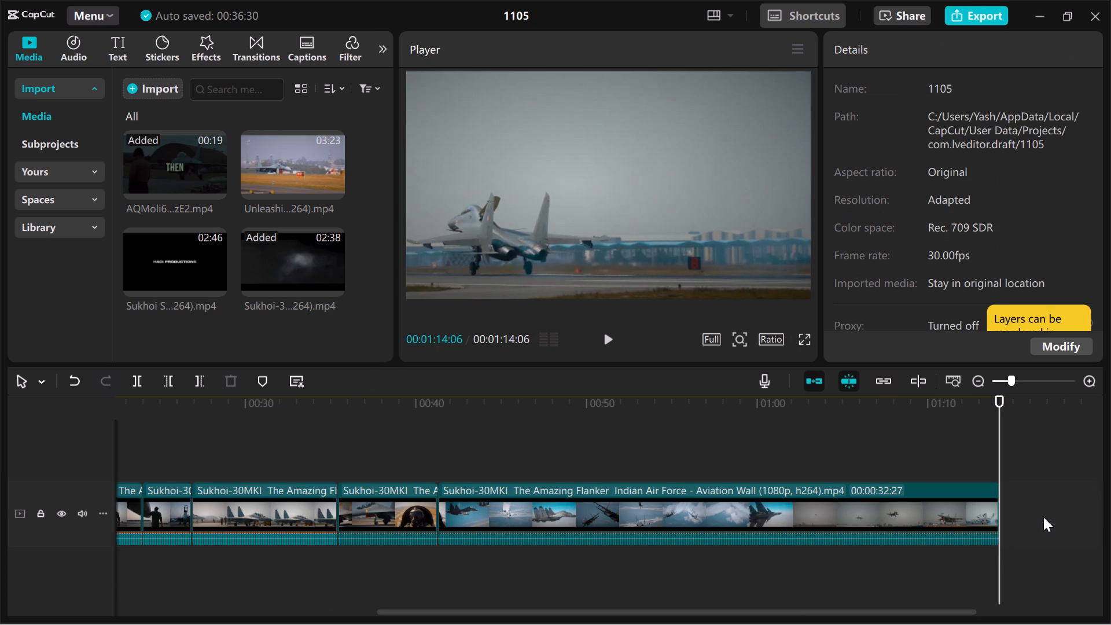
Extract the audio from the AQMoli6 reference clip at the start of the timeline.
scroll(1043, 517, "right", 5)
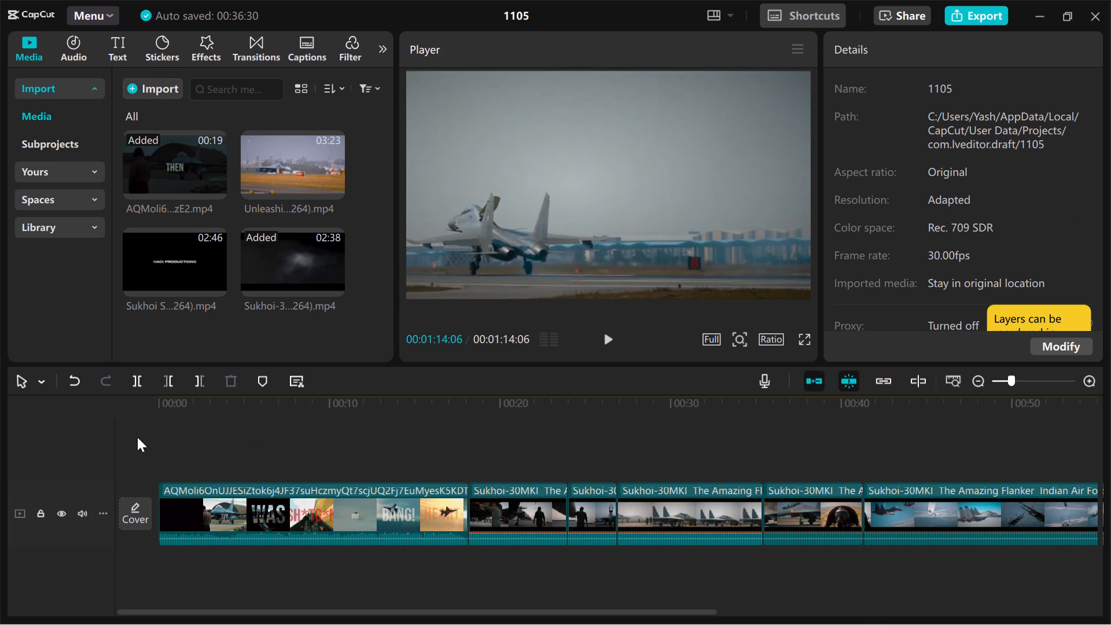
left_click(124, 448)
key("space")
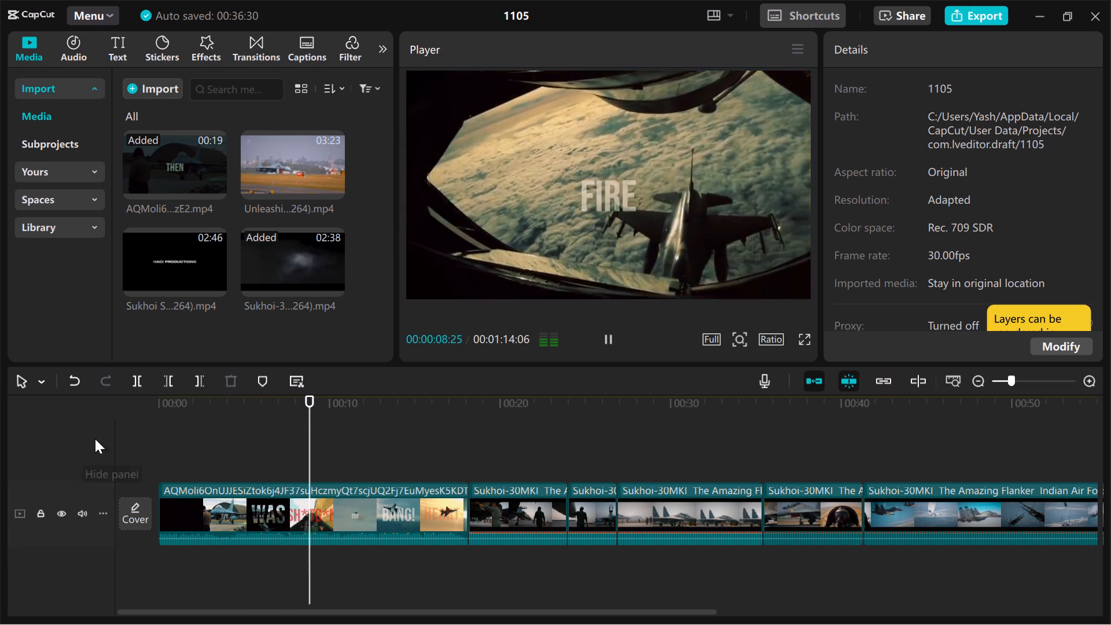
left_click(138, 445)
left_click(226, 510)
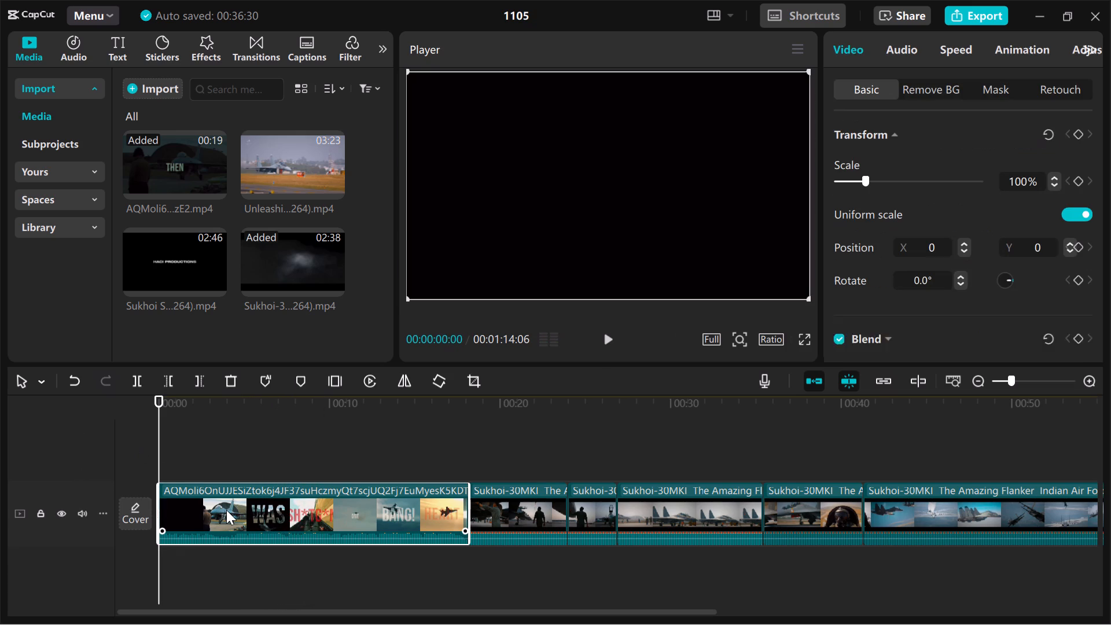
right_click(226, 510)
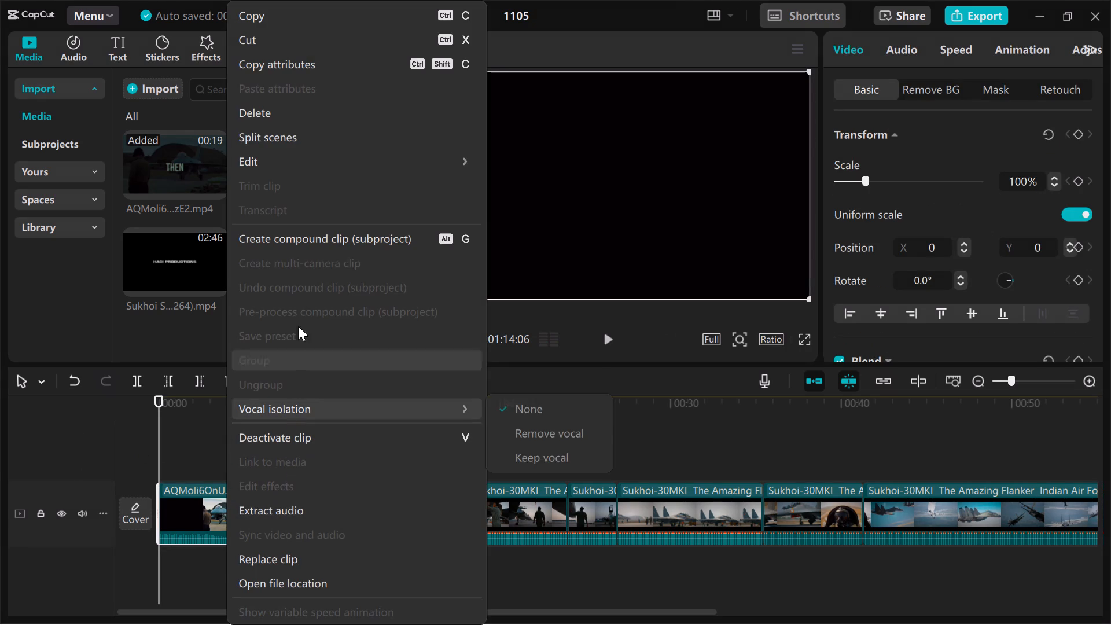
left_click(263, 516)
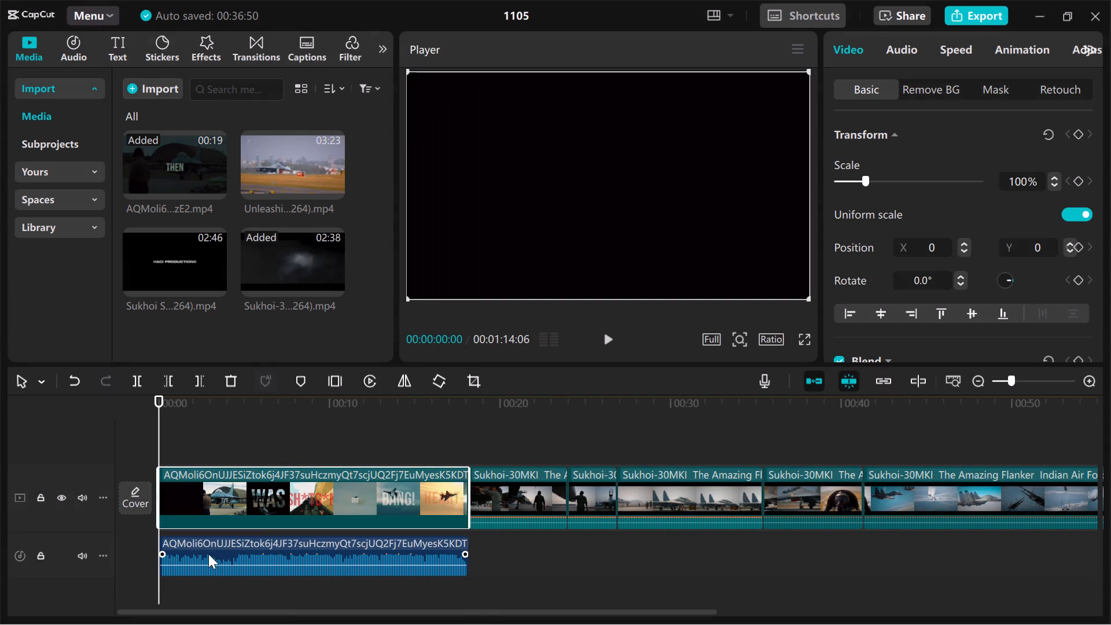
Mark beats on the extracted audio using the Beats 2 option.
left_click(205, 552)
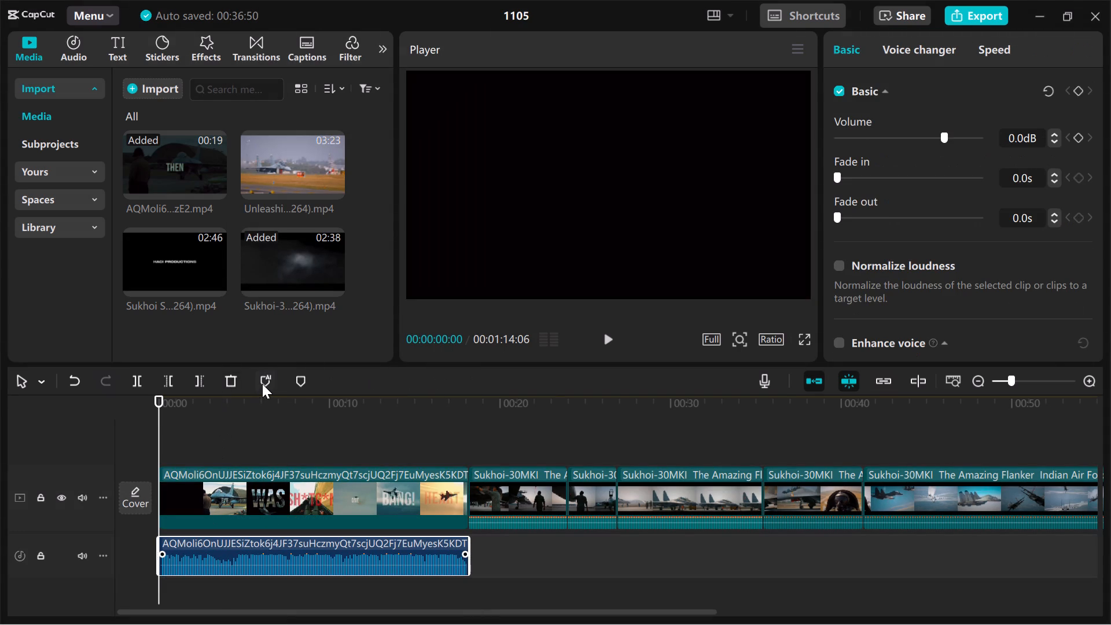
left_click(262, 384)
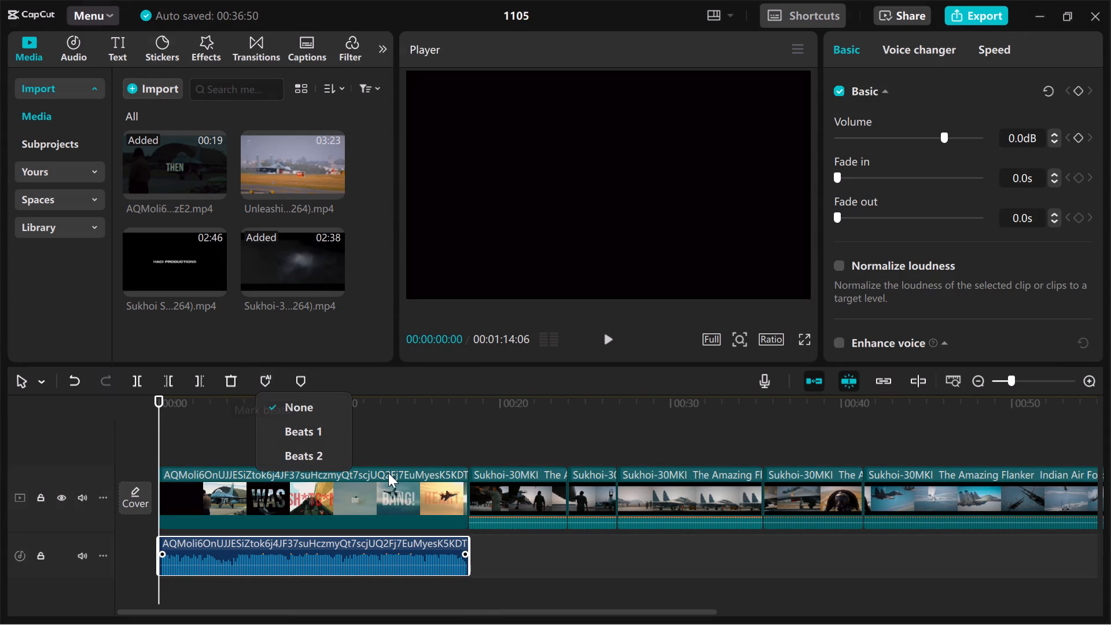
left_click(332, 463)
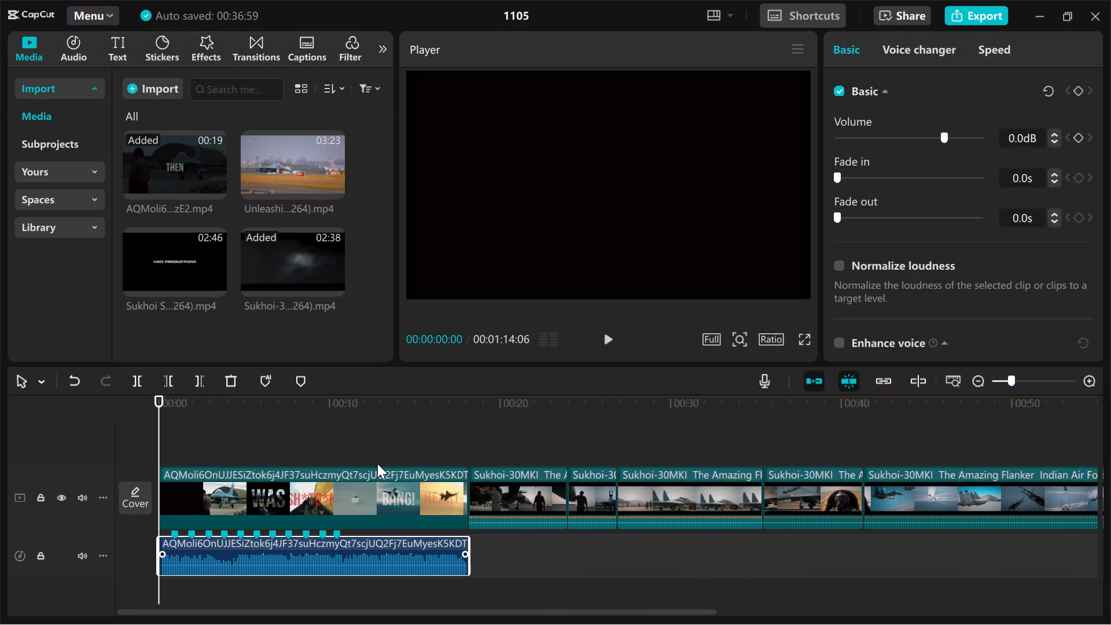
Play the reference clip with its beat markers, then delete its video from the main track, keeping the extracted audio.
scroll(377, 464, "up", 11, "ctrl")
key("space")
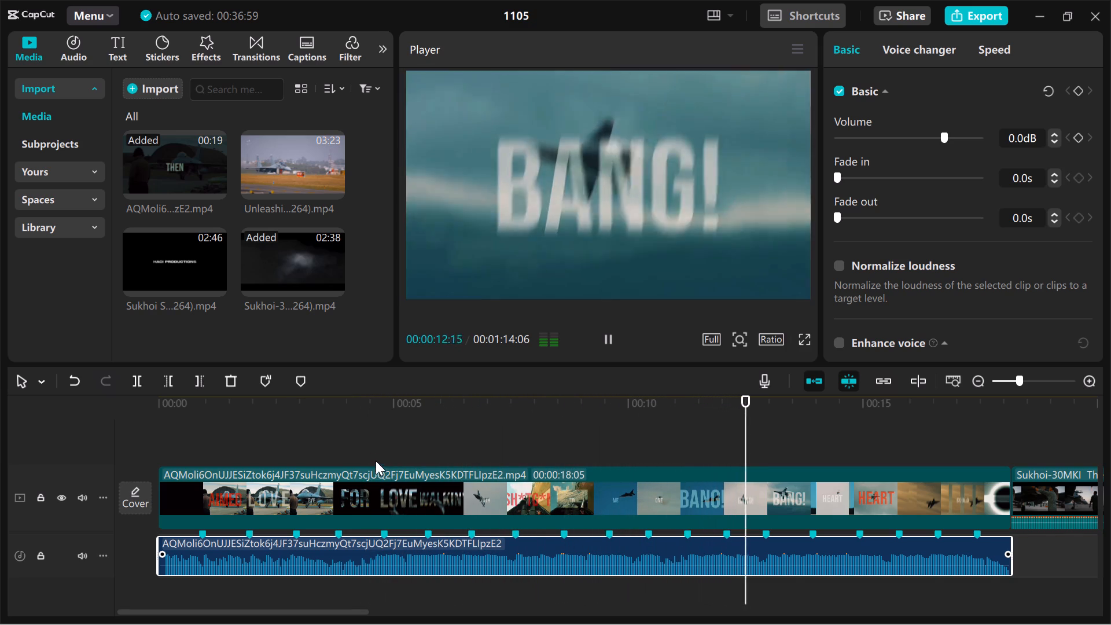
left_click(461, 491)
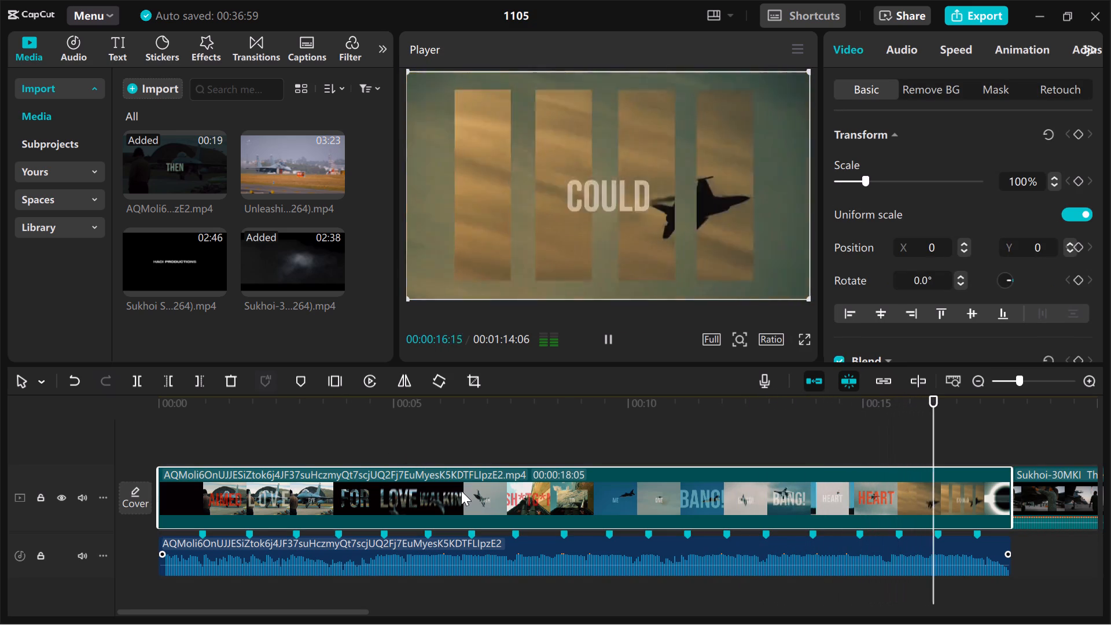
left_click(461, 491)
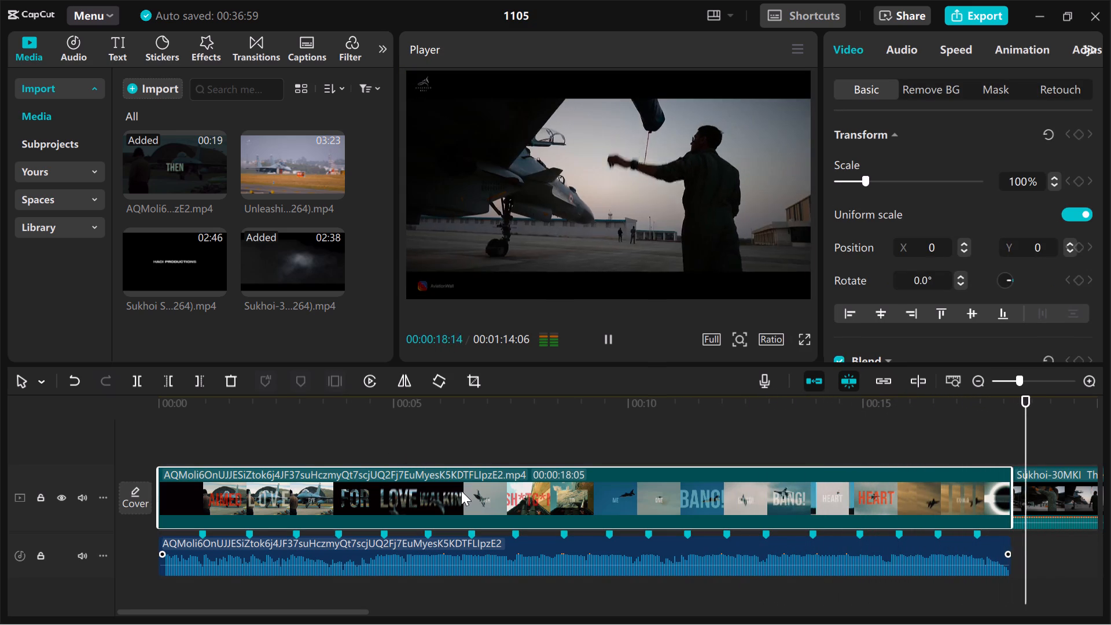
key("Delete")
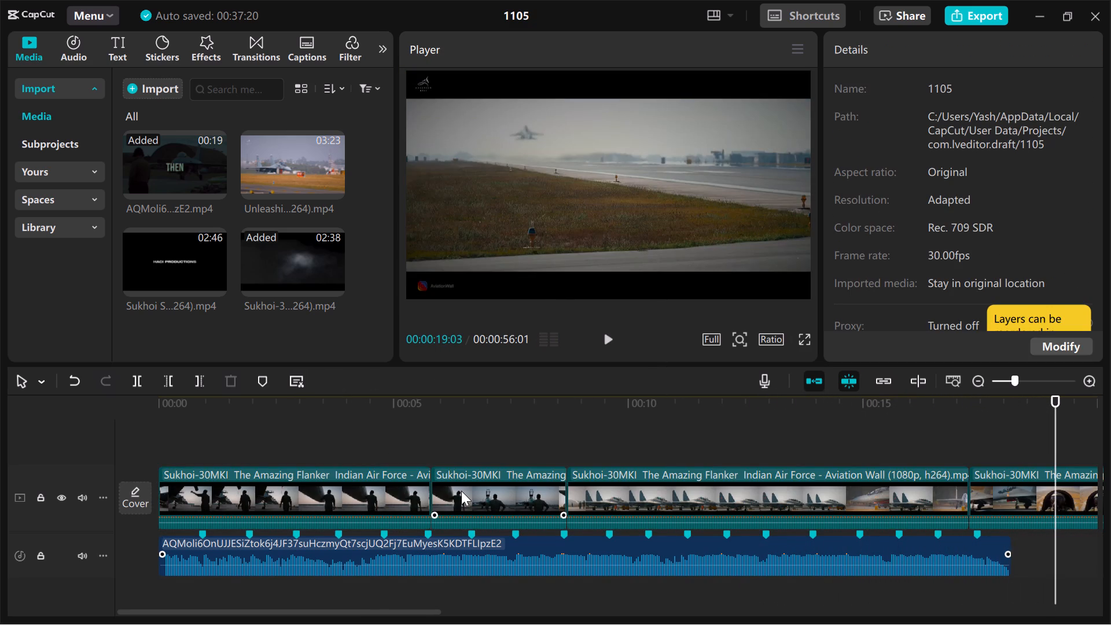
Dismiss the text-editing tip and mute the main video track while playing the edit from the start.
scroll(461, 491, "left", 5)
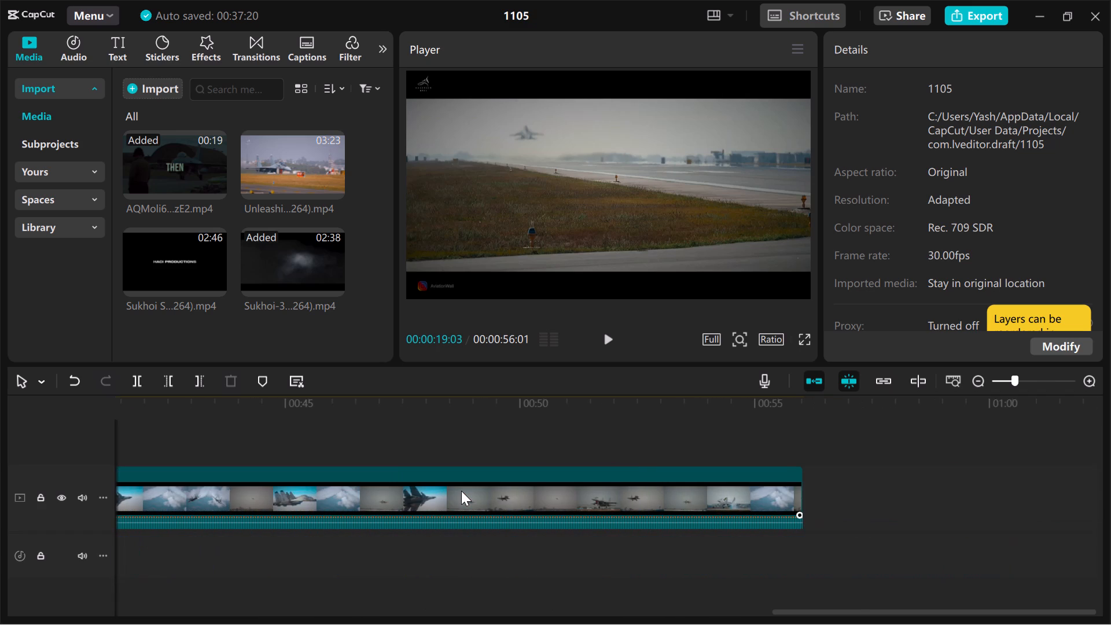
scroll(461, 491, "left", 1)
scroll(334, 452, "right", 7)
left_click(176, 407)
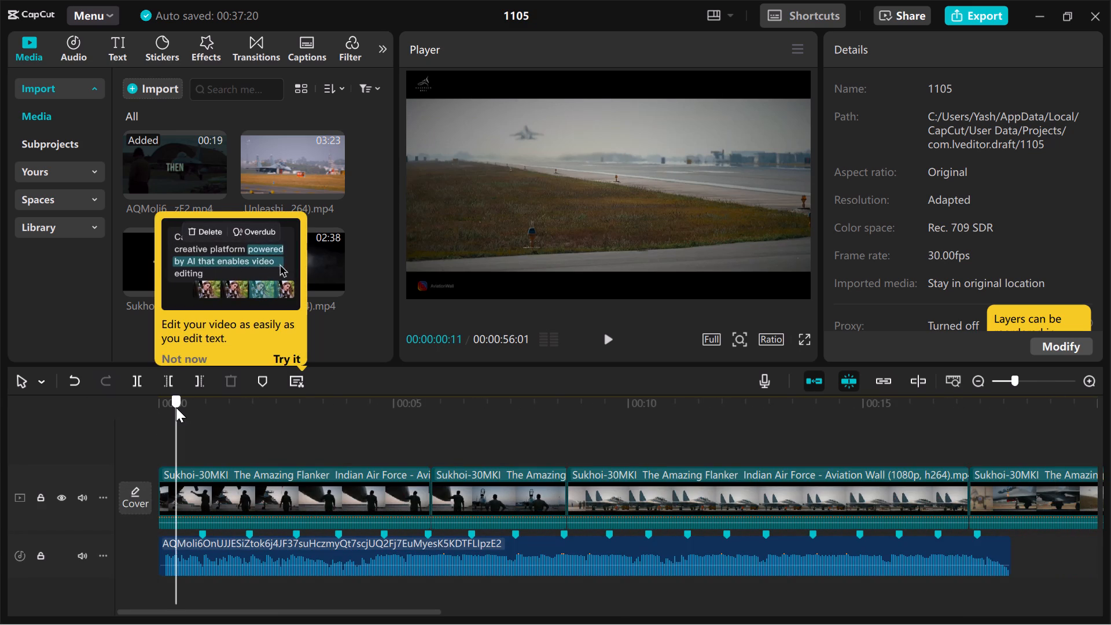
left_click(157, 407)
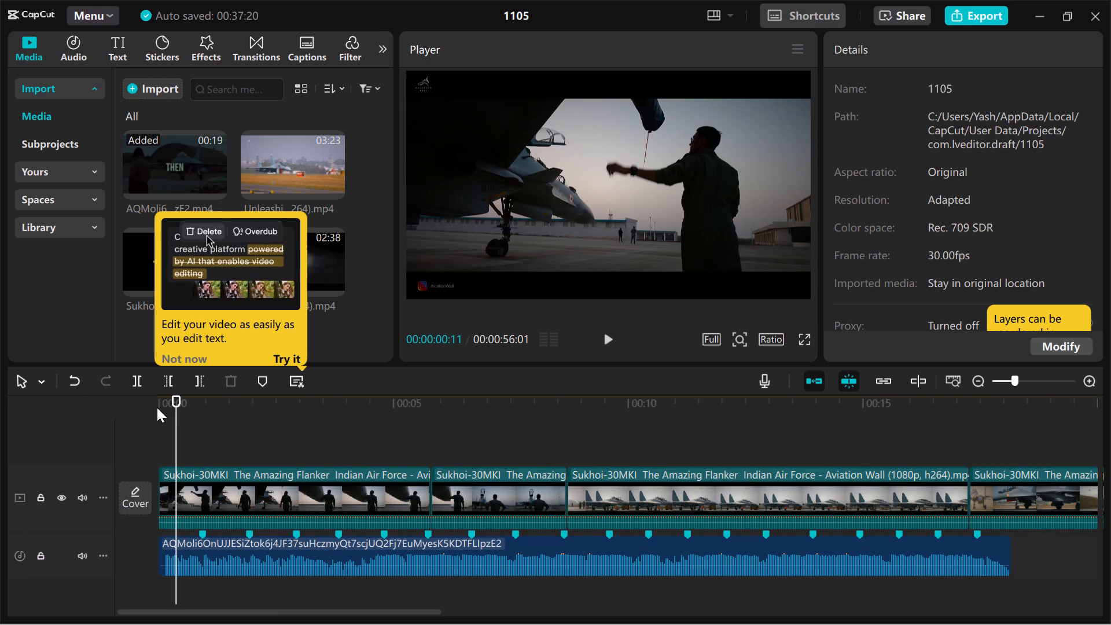
left_click(141, 431)
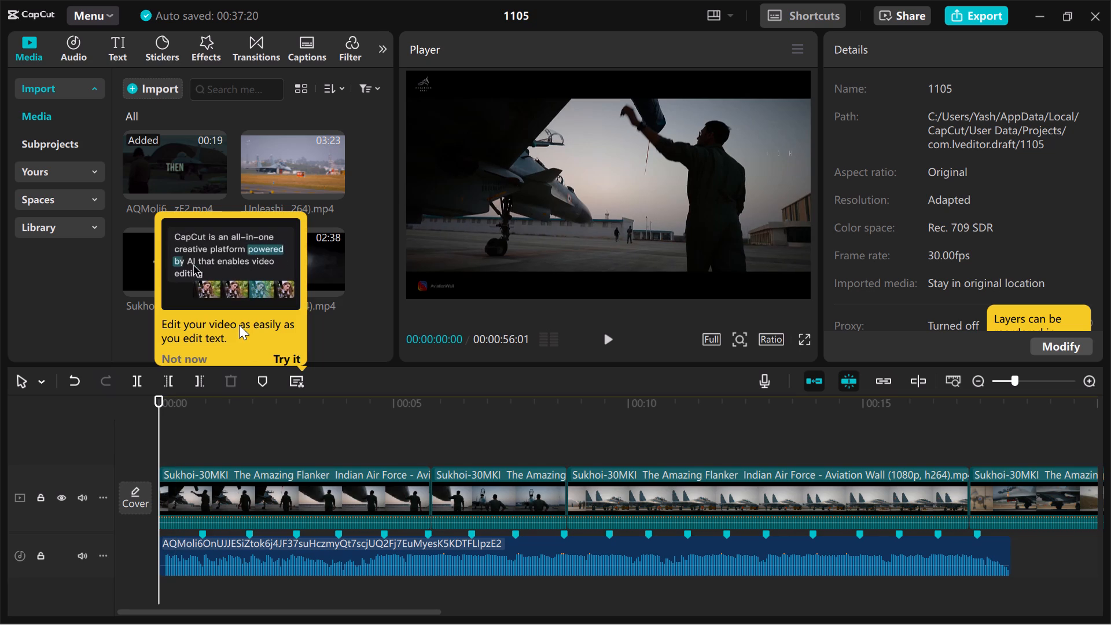
scroll(239, 325, "down", 1)
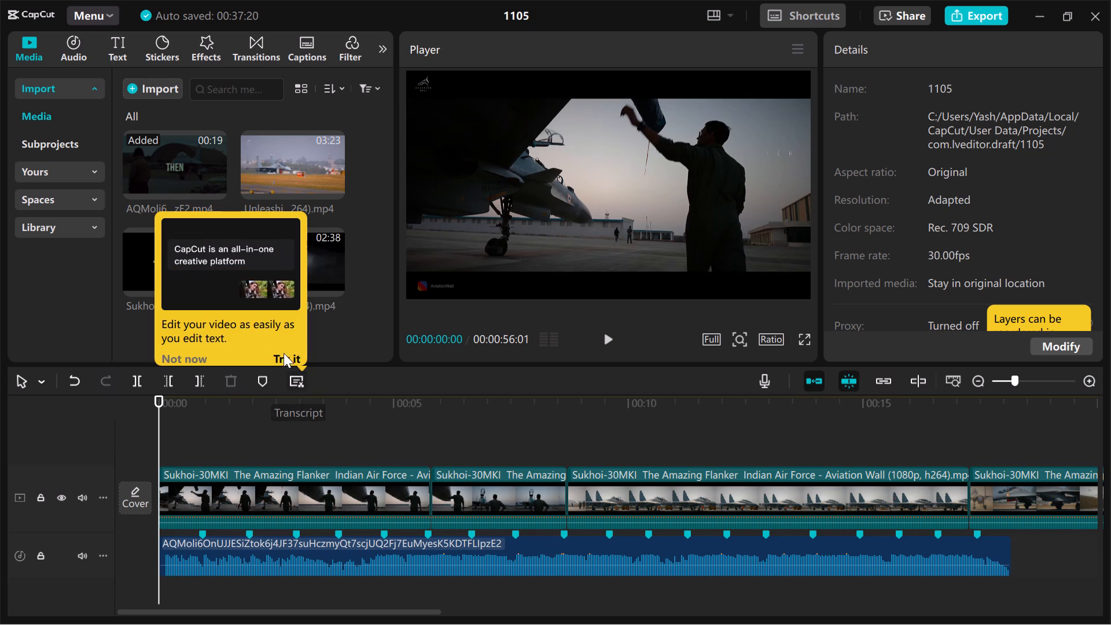
left_click(182, 358)
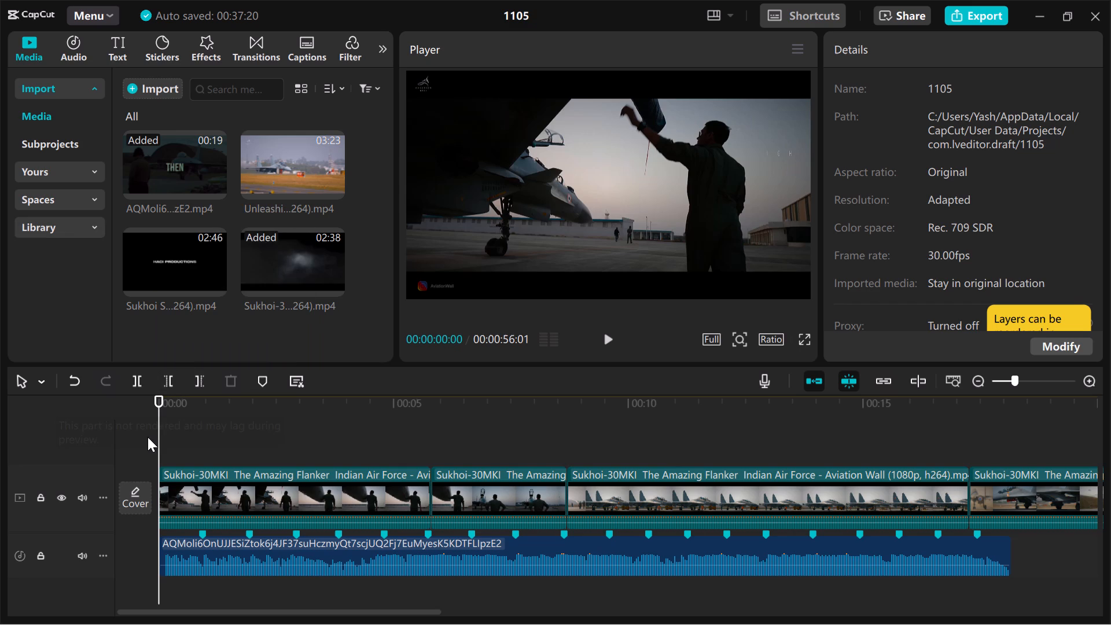
key("space")
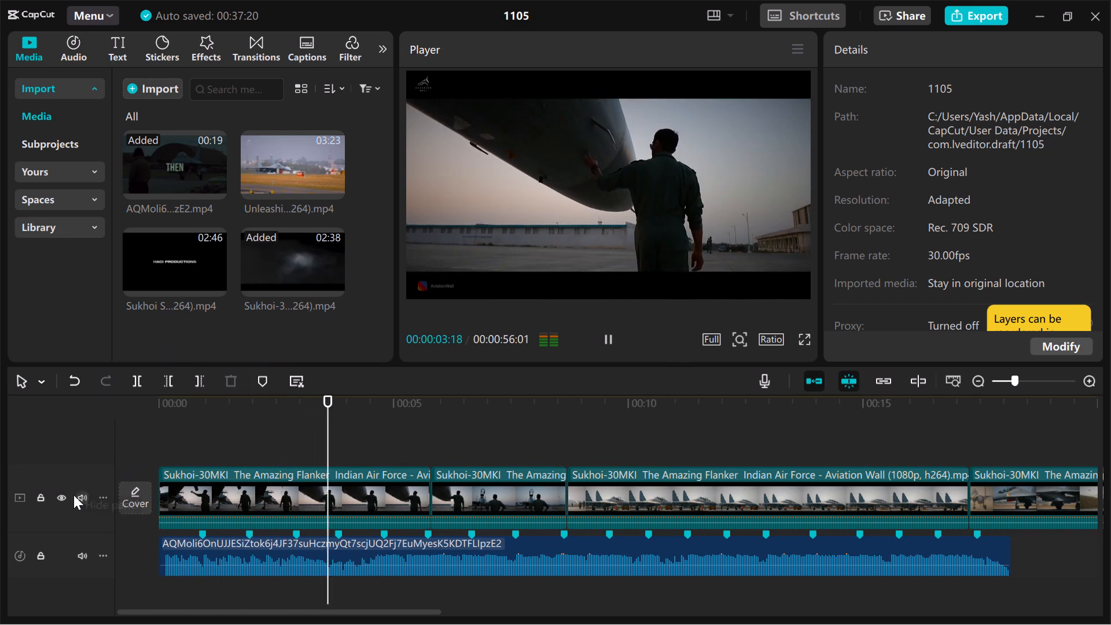
left_click(80, 495)
Play the opening Sukhoi-30MKI clips from the start and step back frame by frame near the first cut to check beat timing.
left_click(156, 437)
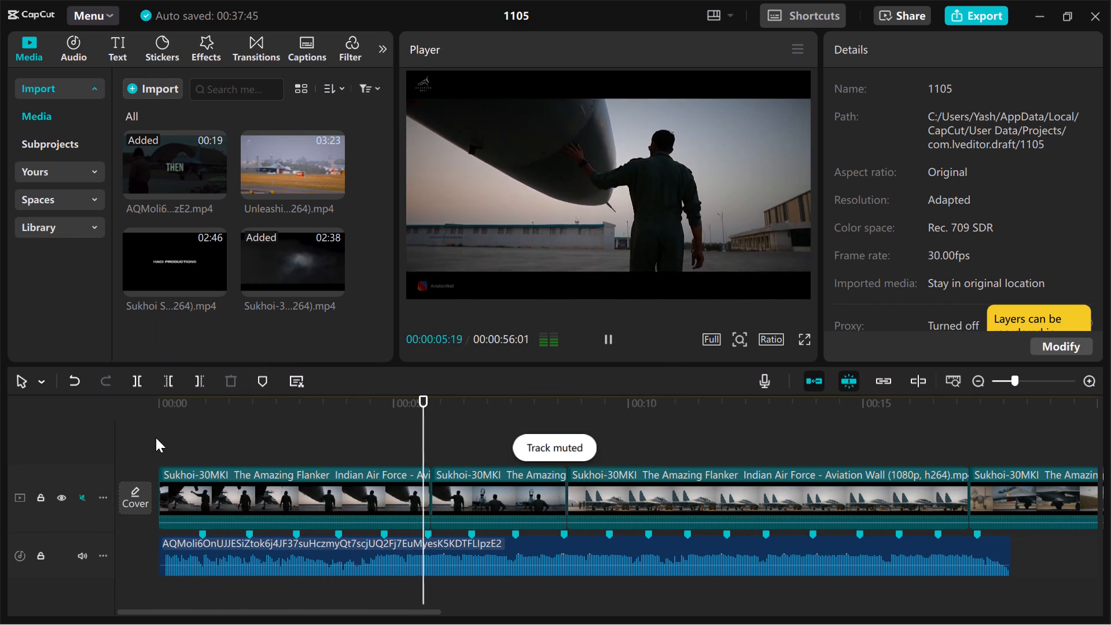
left_click(128, 439)
key("space")
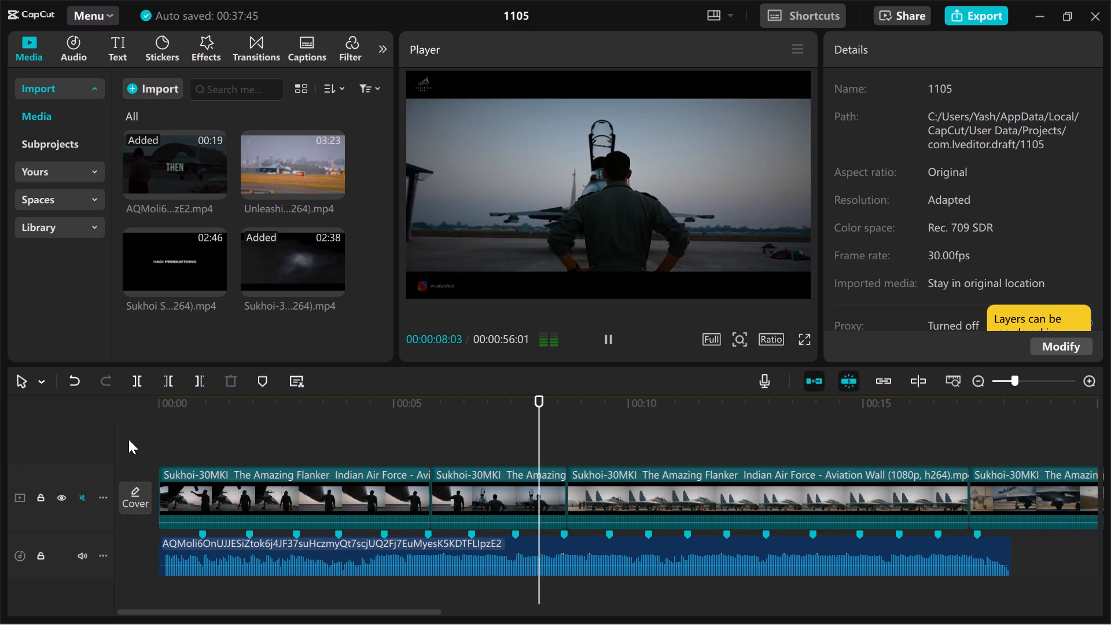
key("space")
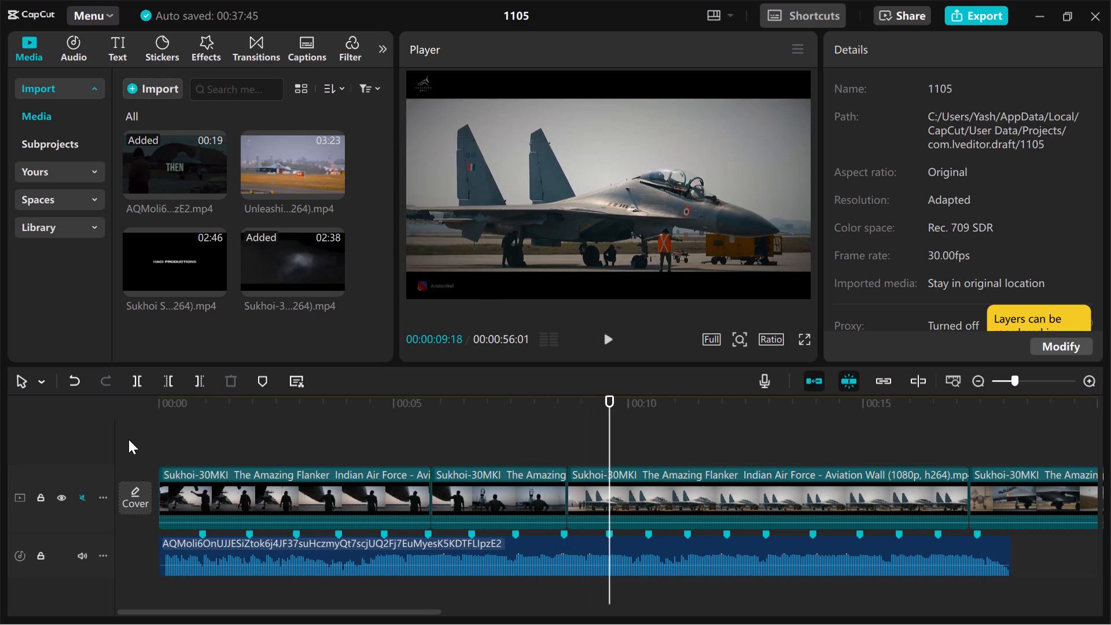
left_click(142, 425)
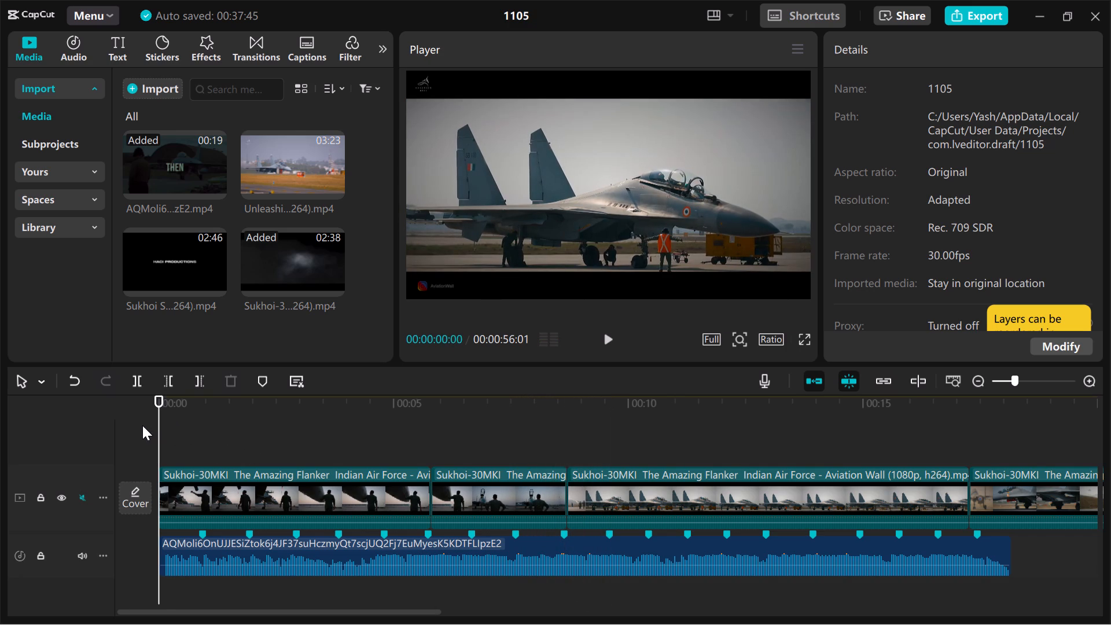
key("space")
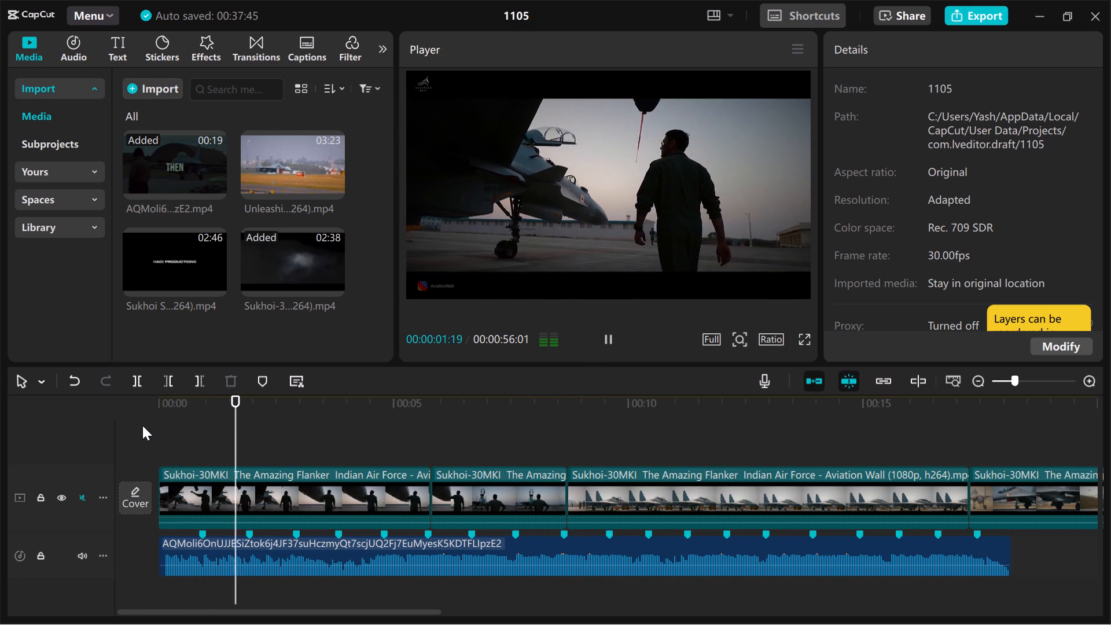
key("space")
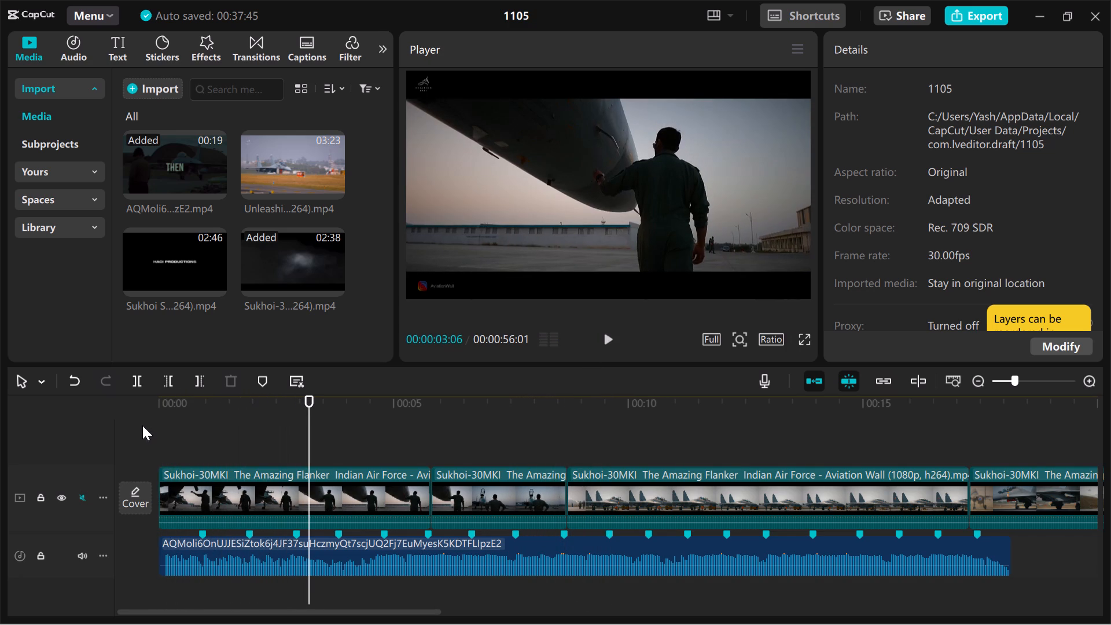
key("space")
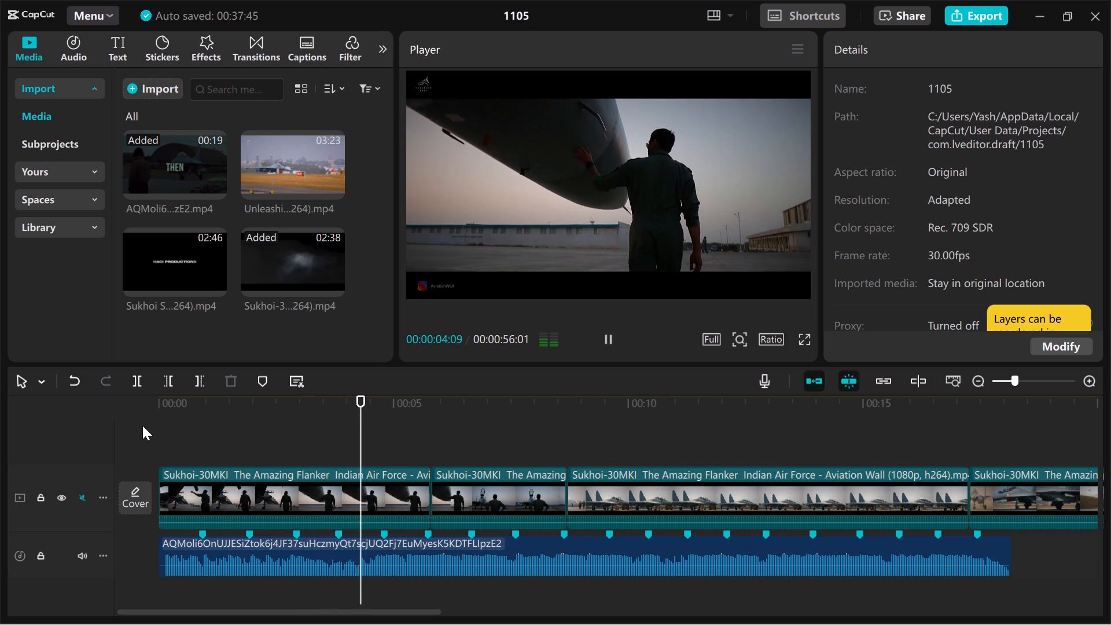
key("space")
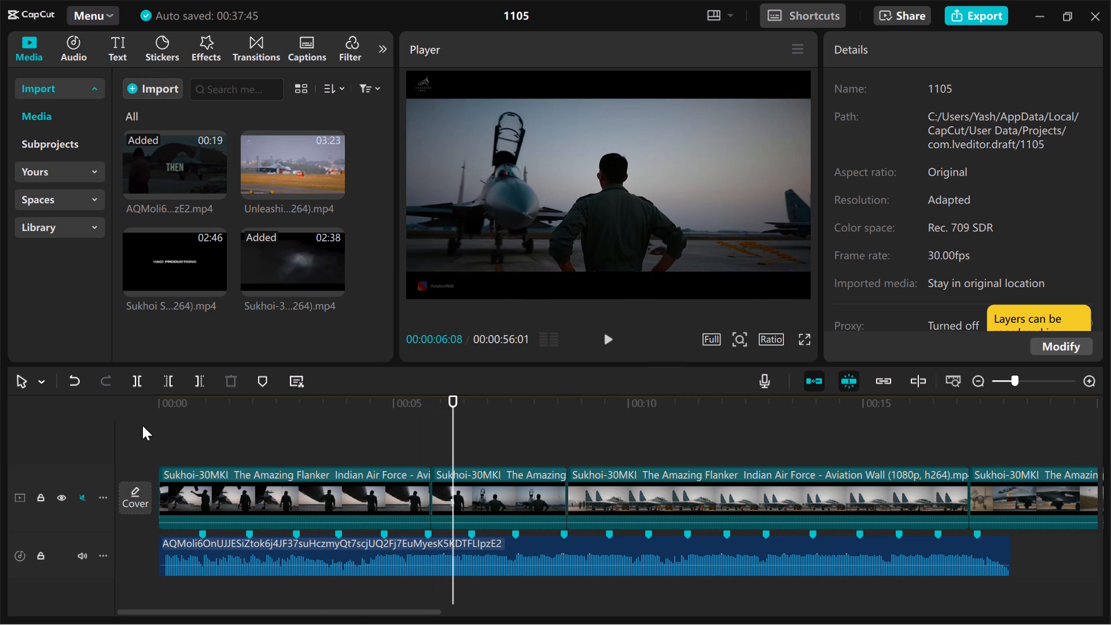
key("Left")
key("Left")
key("Left")
key("Left")
key("Left")
key("Left")
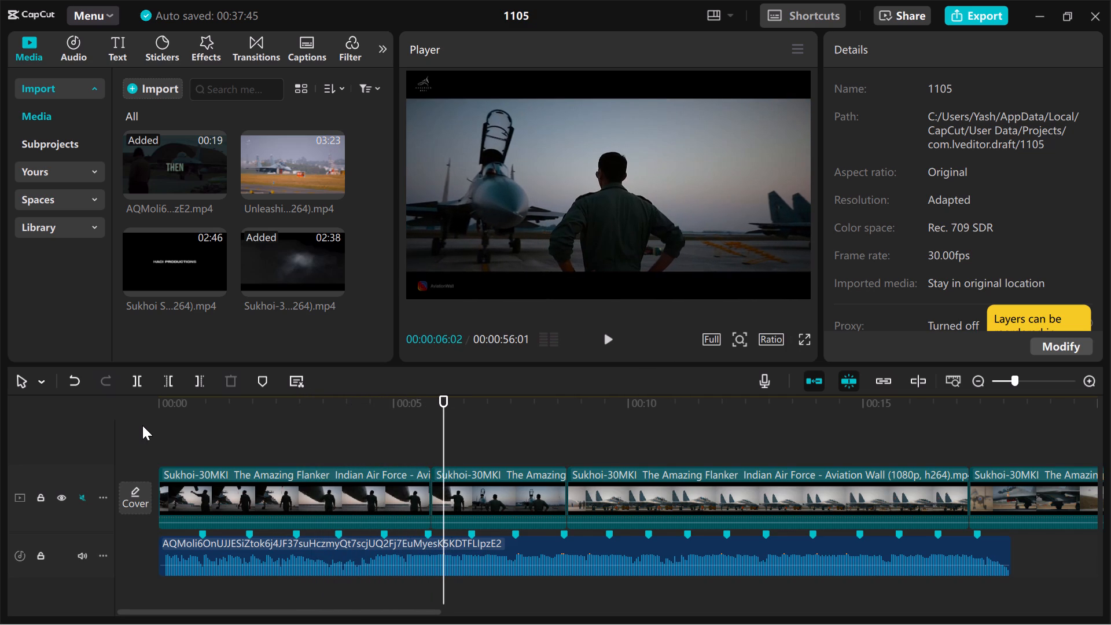
Replay the edit from the start into the third clip to judge the order and timing of the pilot shots.
left_click(150, 439)
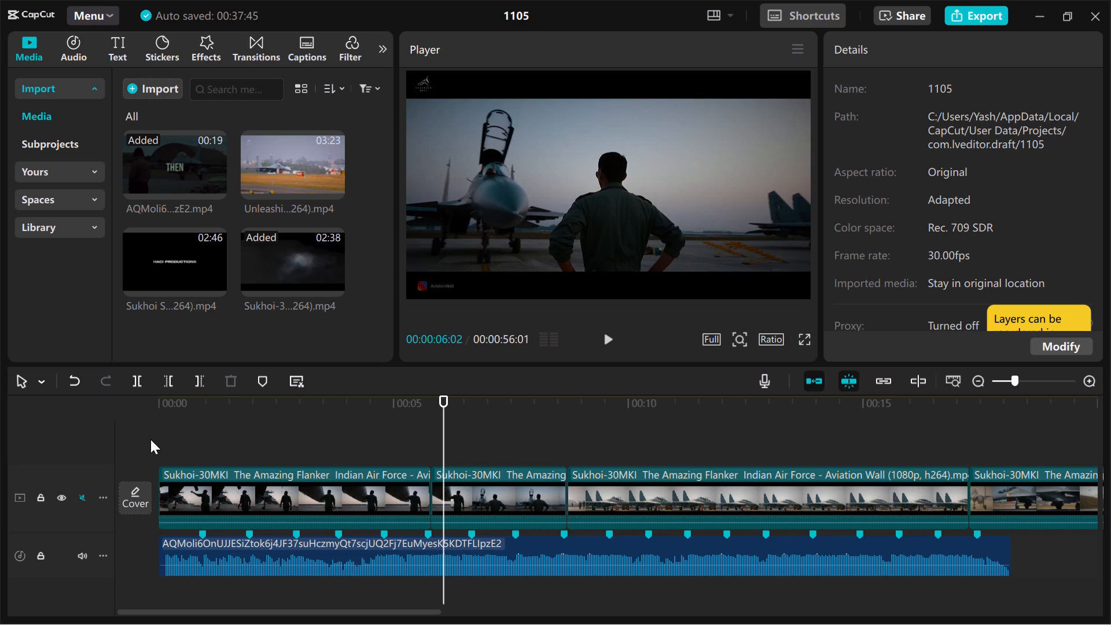
left_click(150, 439)
left_click(150, 439)
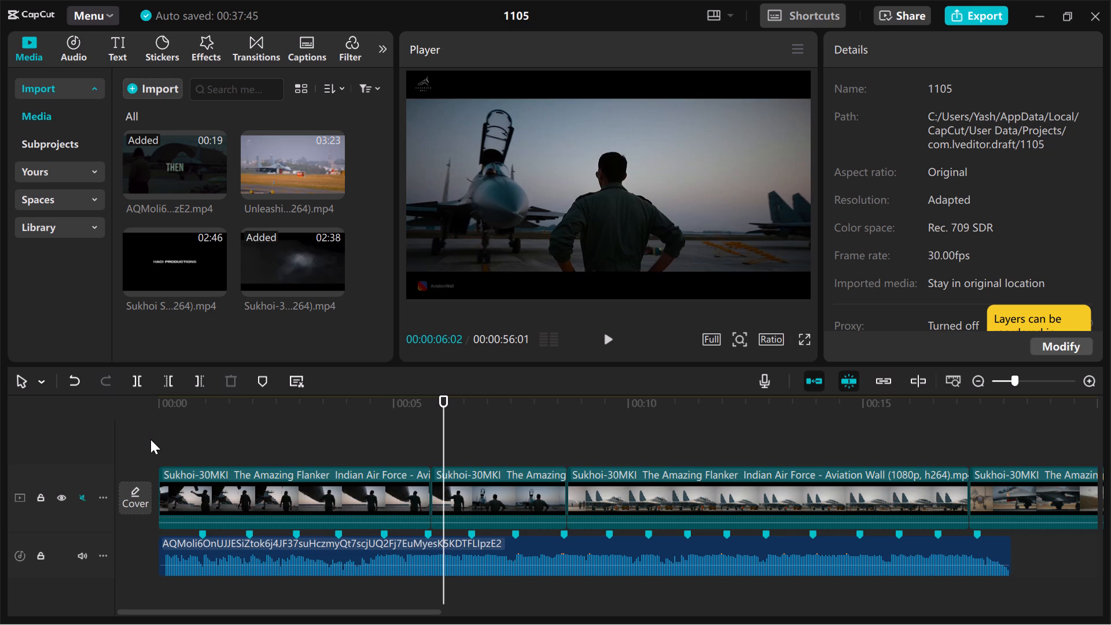
left_click(150, 439)
left_click(150, 439)
left_click(157, 444)
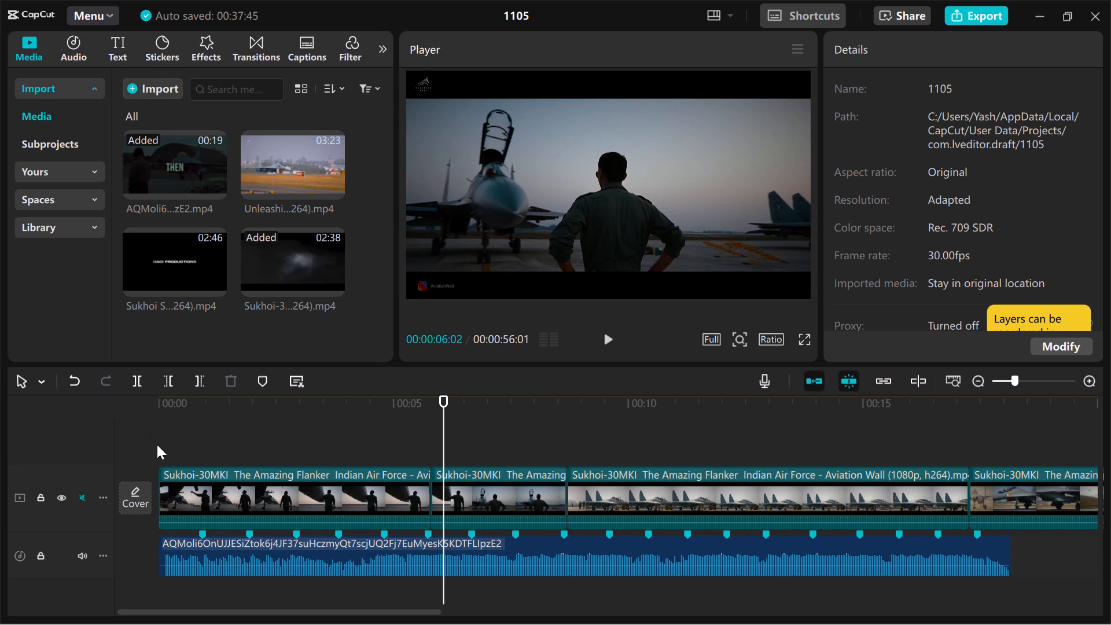
left_click(144, 448)
left_click_drag(144, 448, 260, 455)
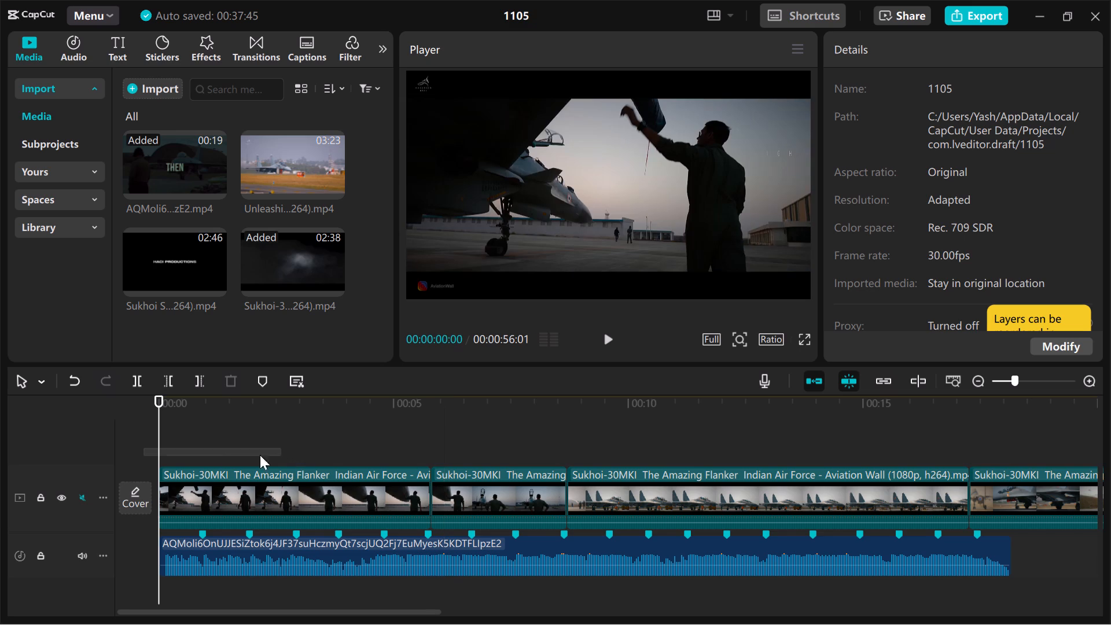
left_click_drag(260, 455, 205, 453)
key("space")
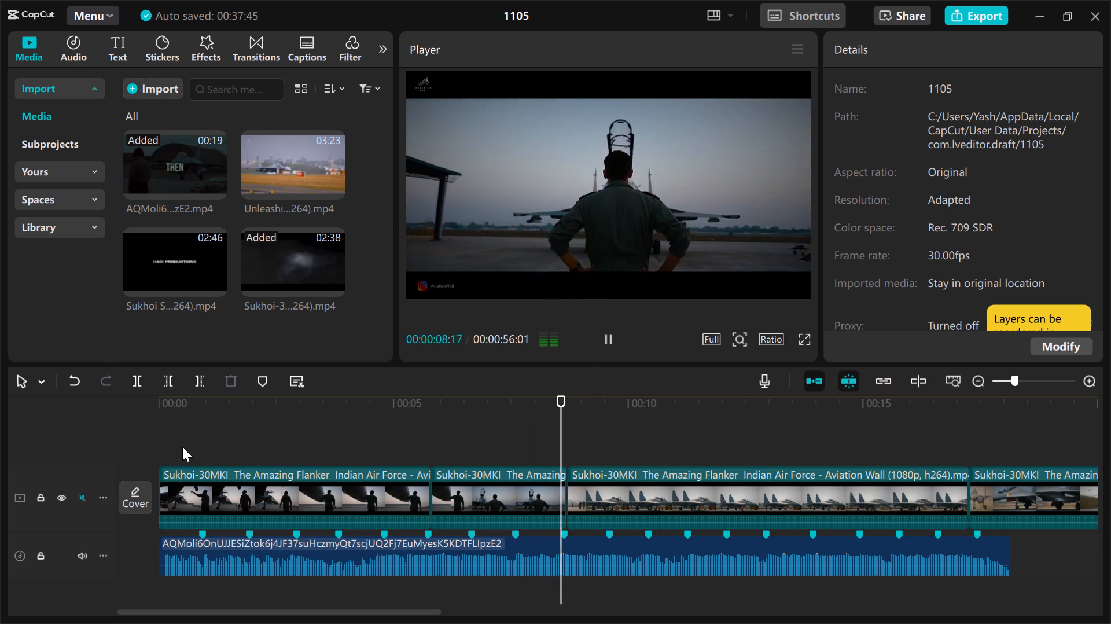
Move the clip of the pilot standing hands-on-hips before the jet to the start of the main track.
left_click(484, 518)
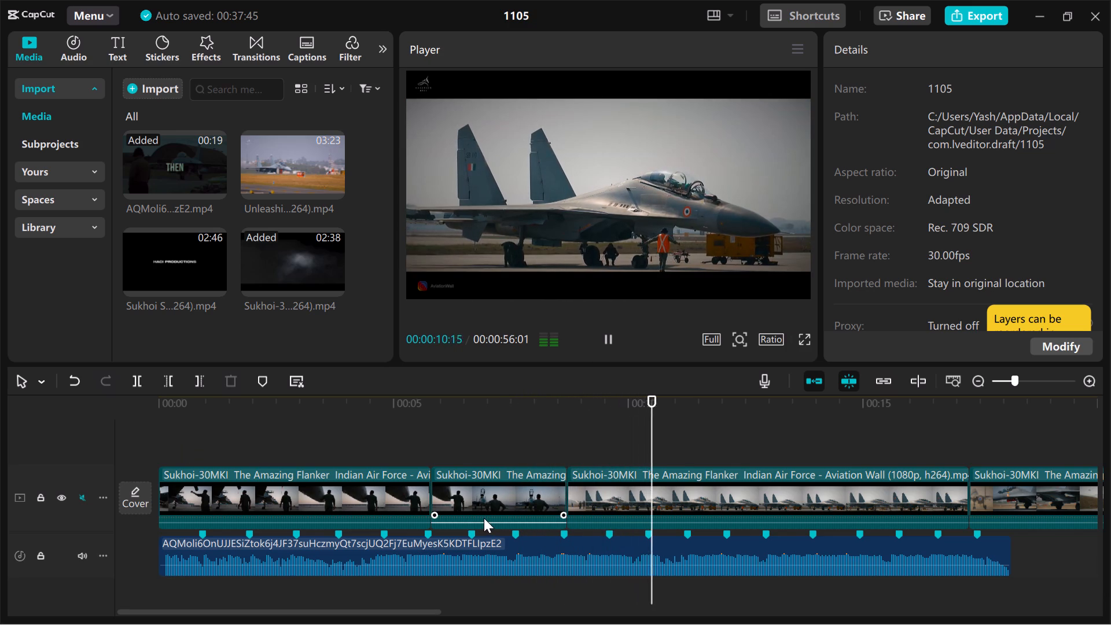
left_click_drag(481, 497, 312, 495)
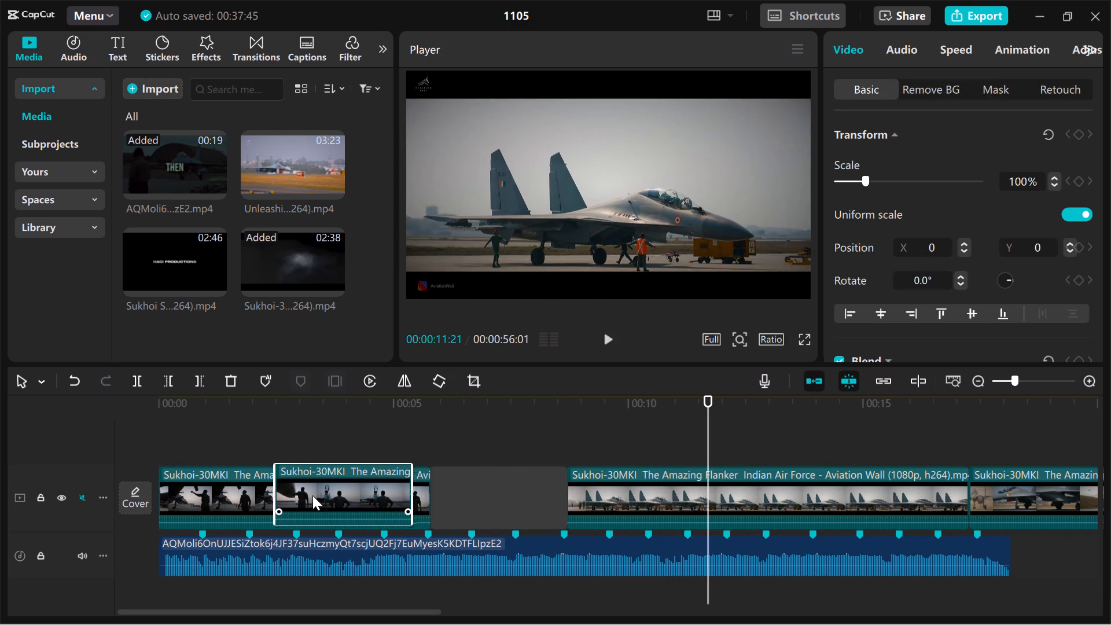
left_click_drag(312, 495, 241, 502)
Play the reordered edit from the start to check the pilot shots and parked-jet clip against the beat markers.
left_click(140, 443)
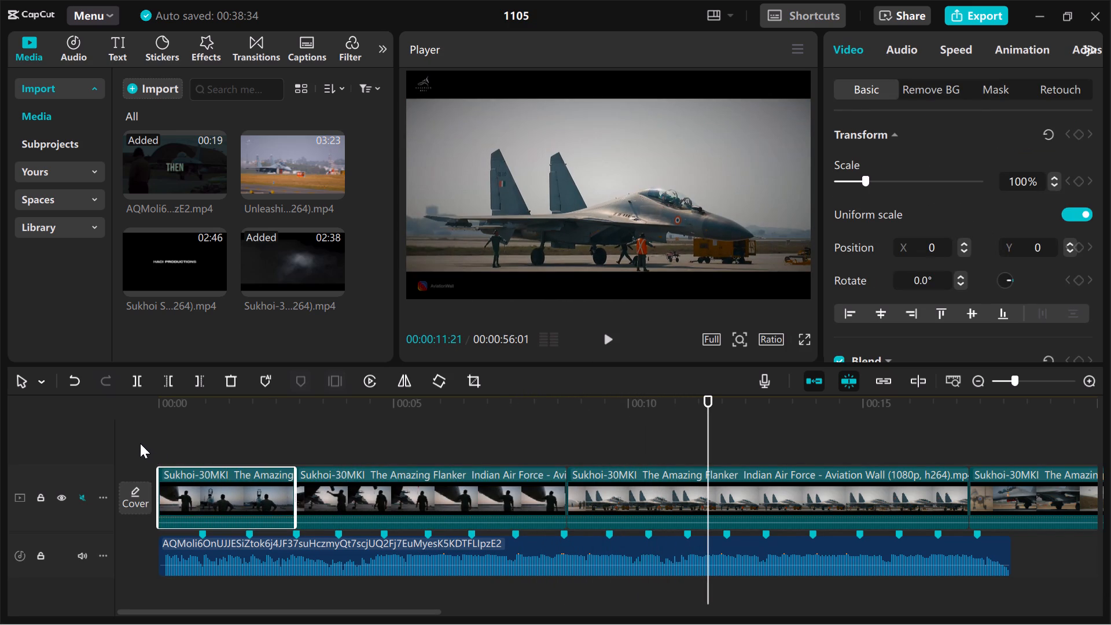
key("space")
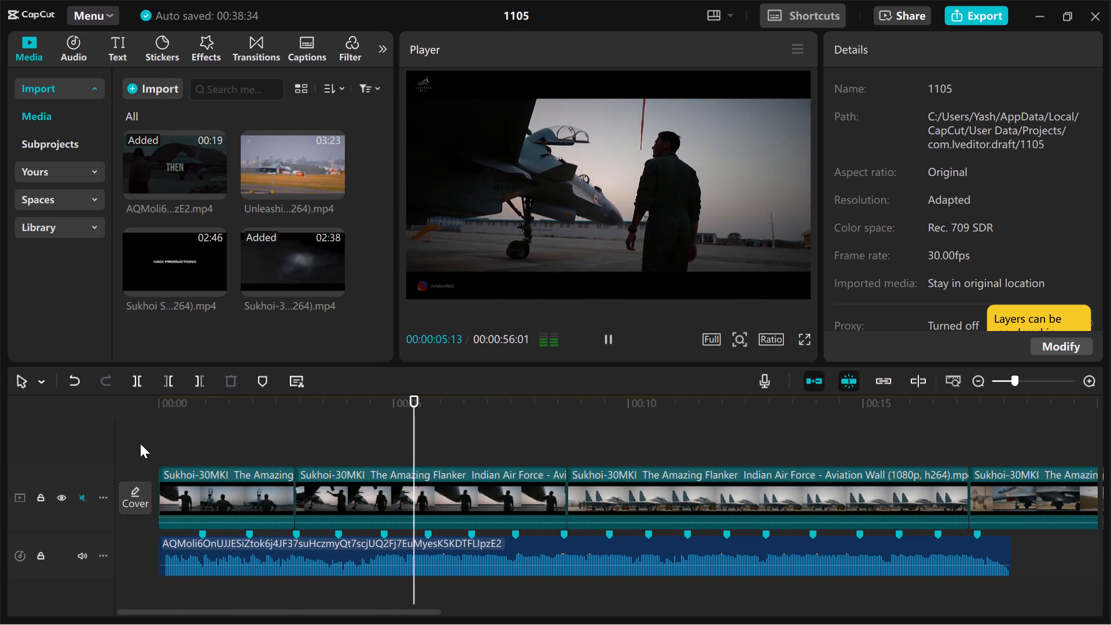
key("space")
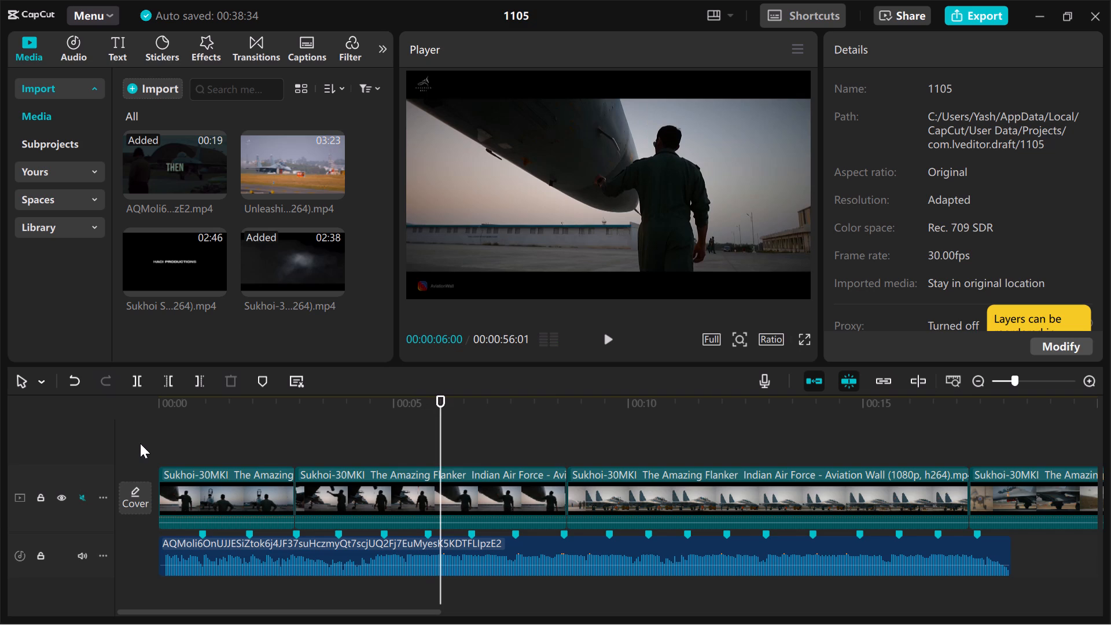
left_click(148, 457)
key("space")
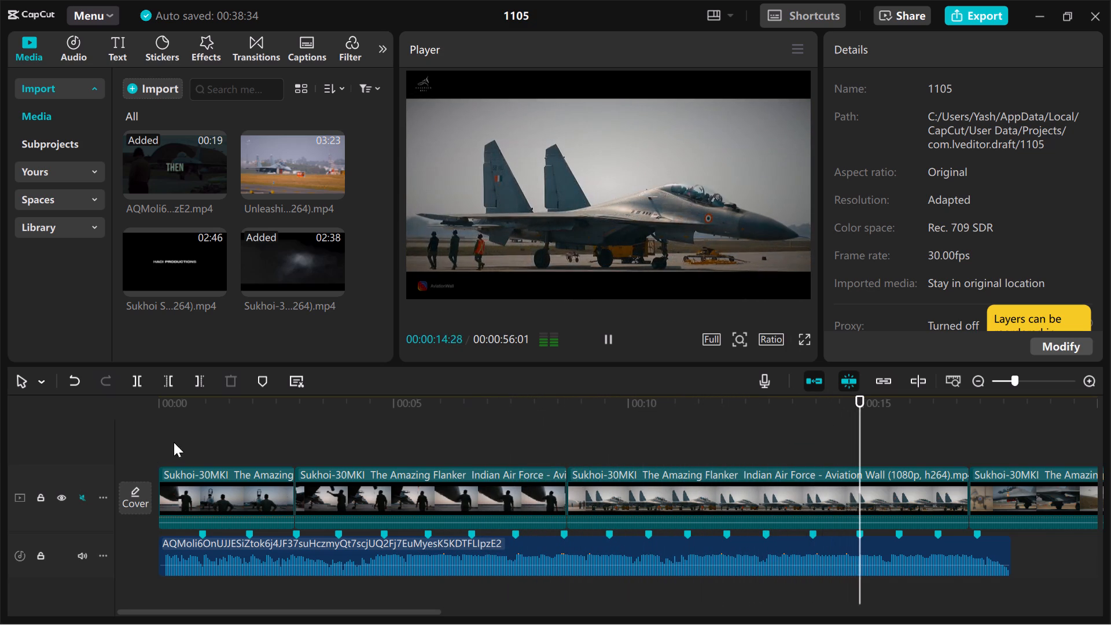
Move the clip of the pilot touching the jet's nose onto a new track above, ending at the last beat marker.
left_click(365, 440)
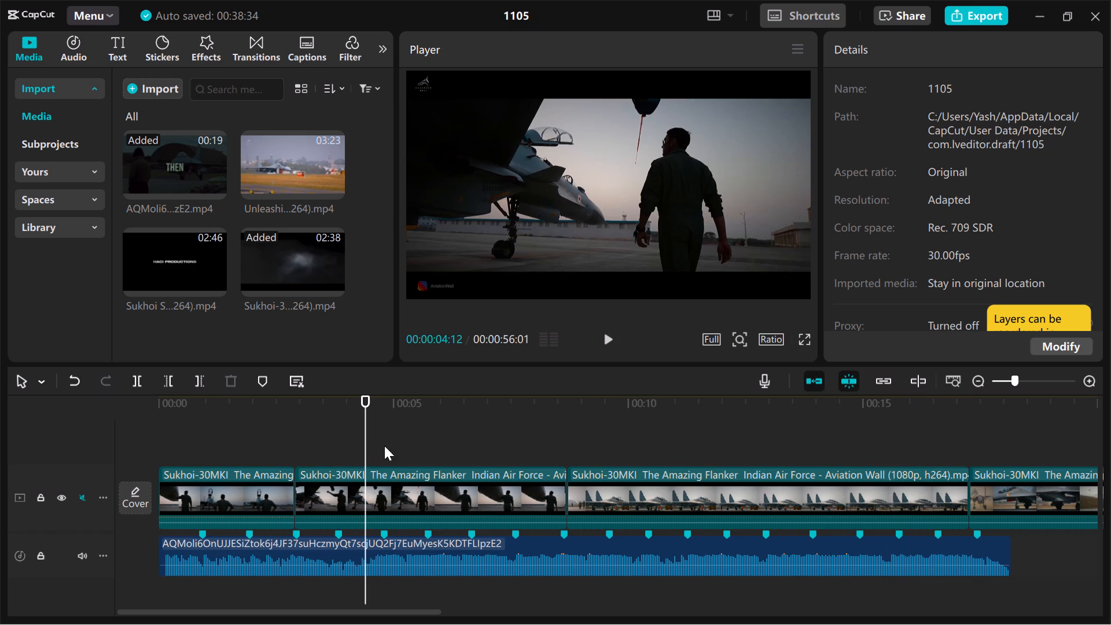
left_click_drag(432, 497, 560, 435)
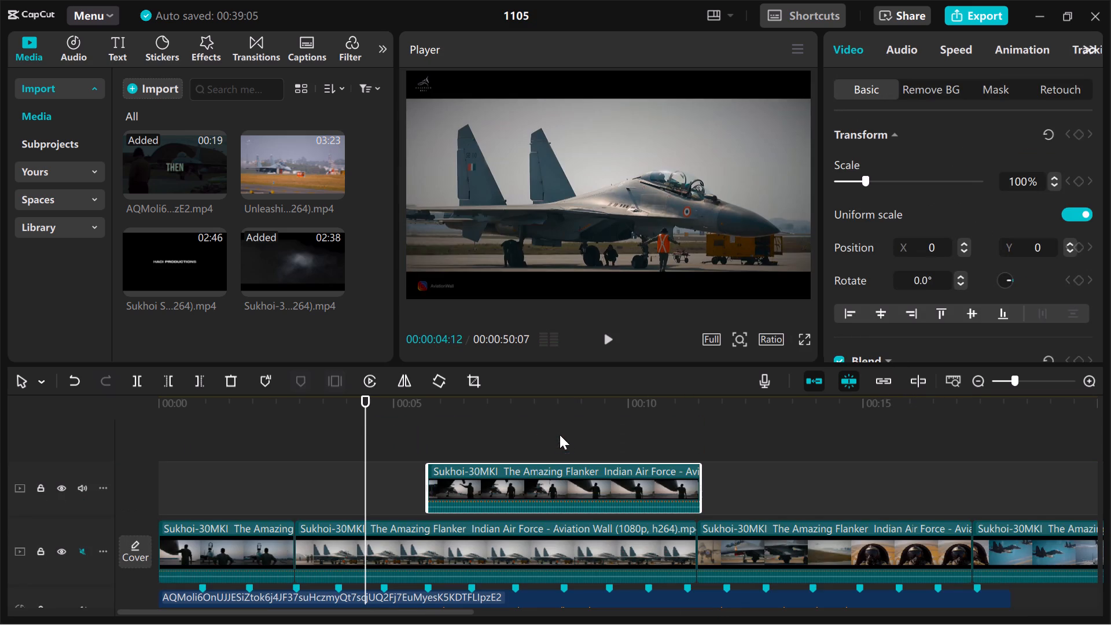
left_click_drag(514, 486, 756, 478)
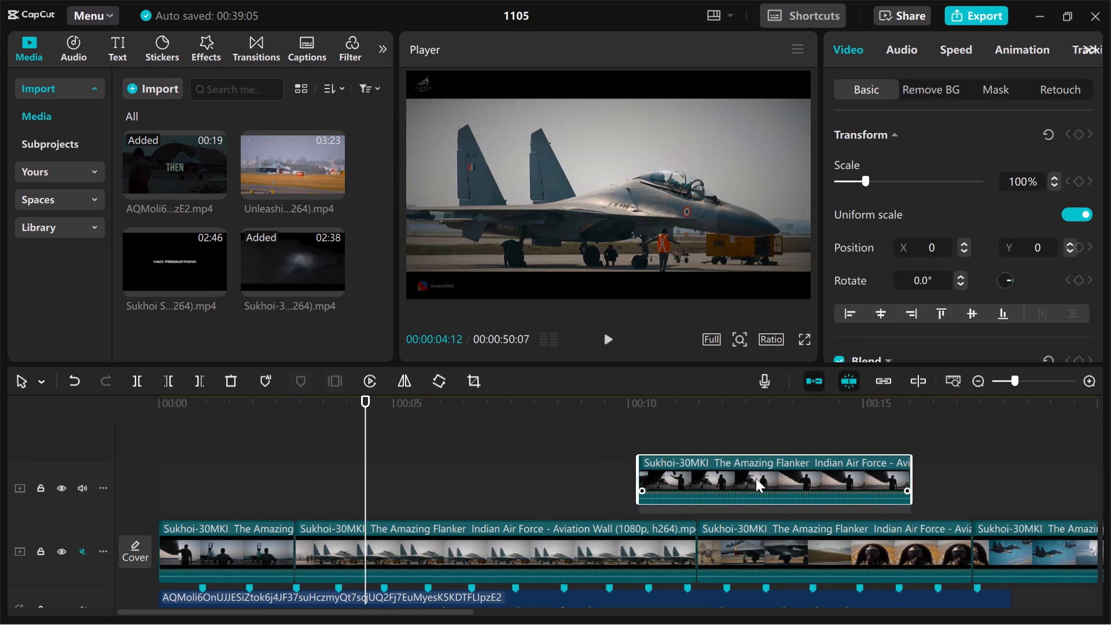
left_click_drag(756, 478, 790, 480)
Play the cut from the hands-on-hips pilot shot to the parked-jet clip to check its timing with the music.
left_click(300, 465)
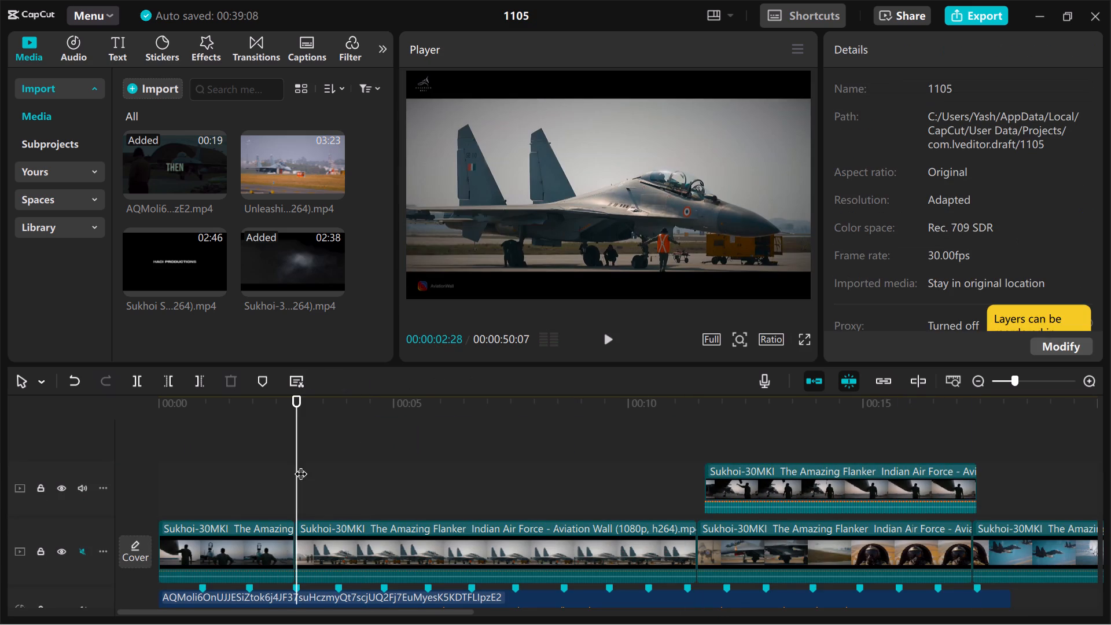
left_click(244, 453)
key("space")
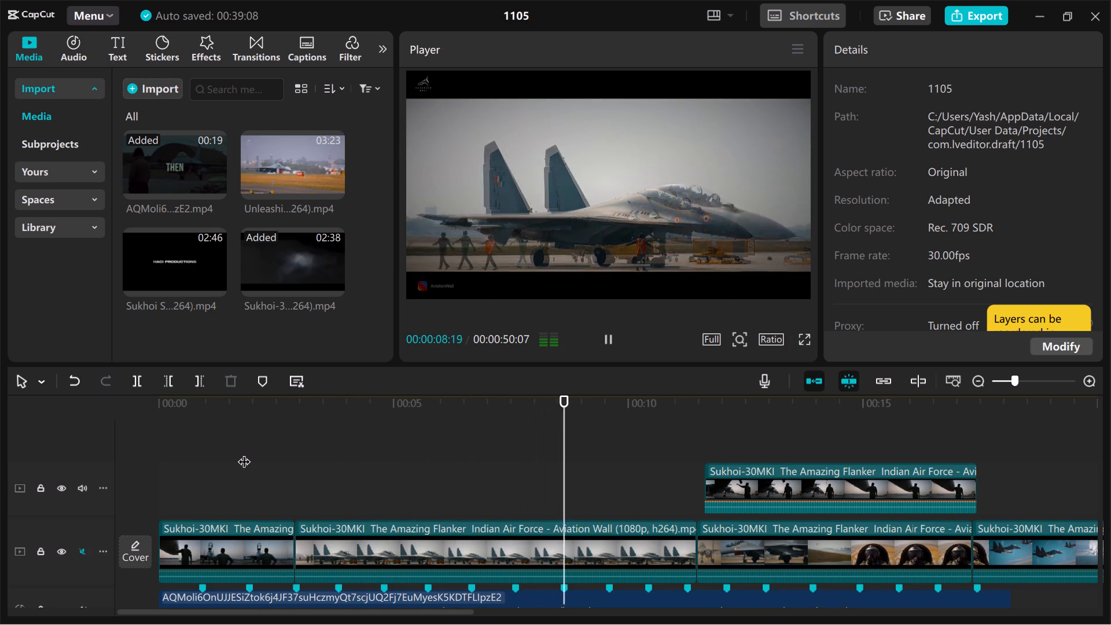
left_click(230, 454)
key("space")
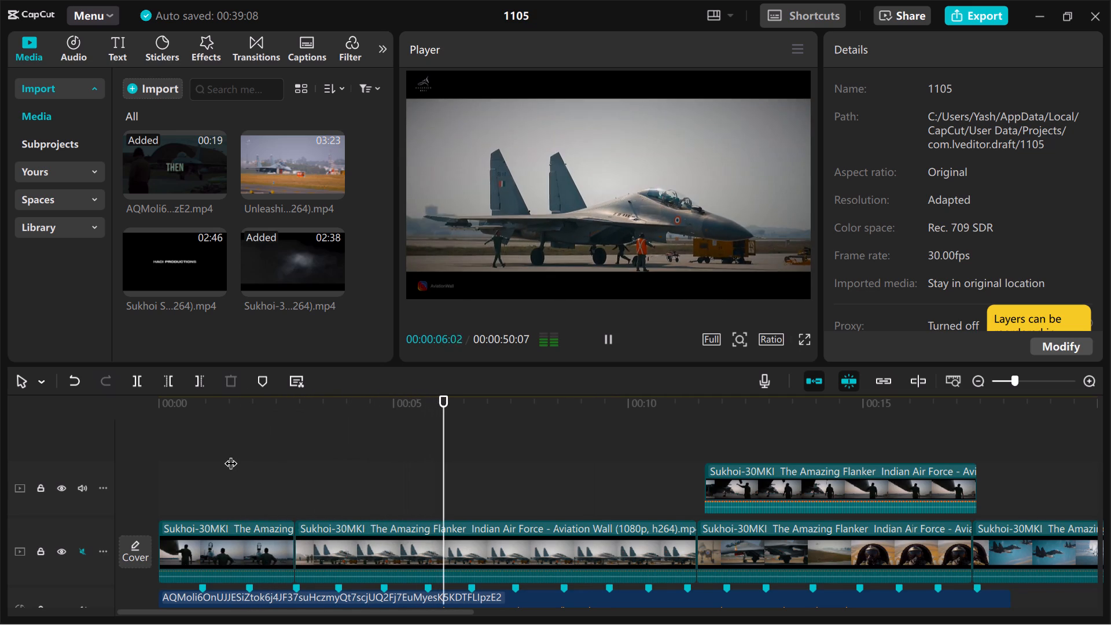
left_click(244, 438)
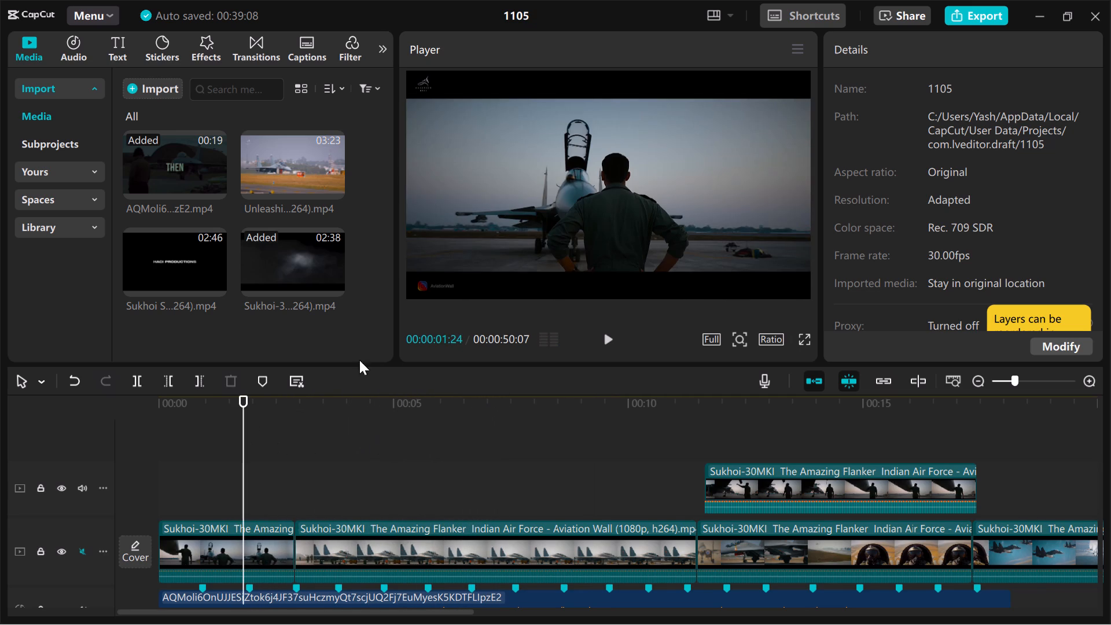
Add the Unleashing the Beast Sukhoi-30MKI video at the end of the main track.
scroll(393, 444, "left", 3)
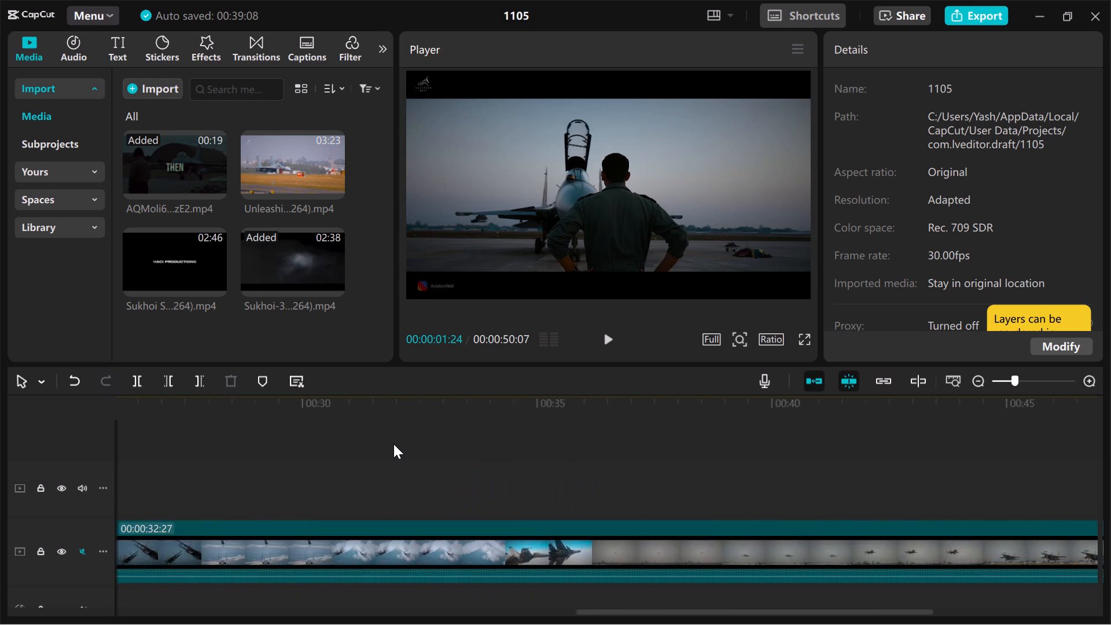
scroll(393, 444, "left", 3)
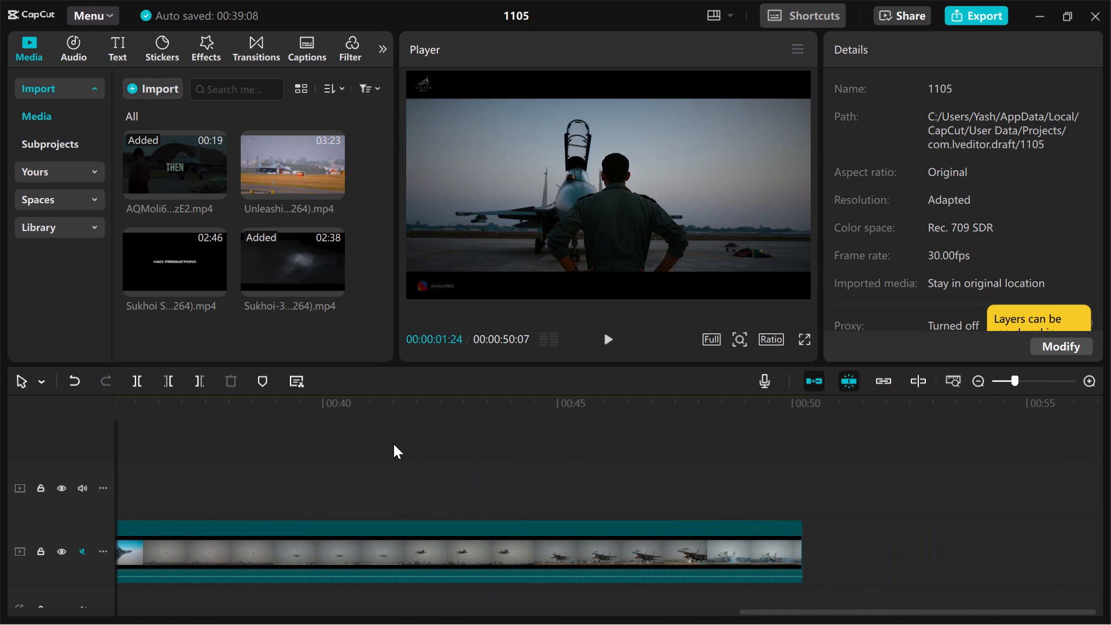
left_click_drag(297, 178, 827, 517)
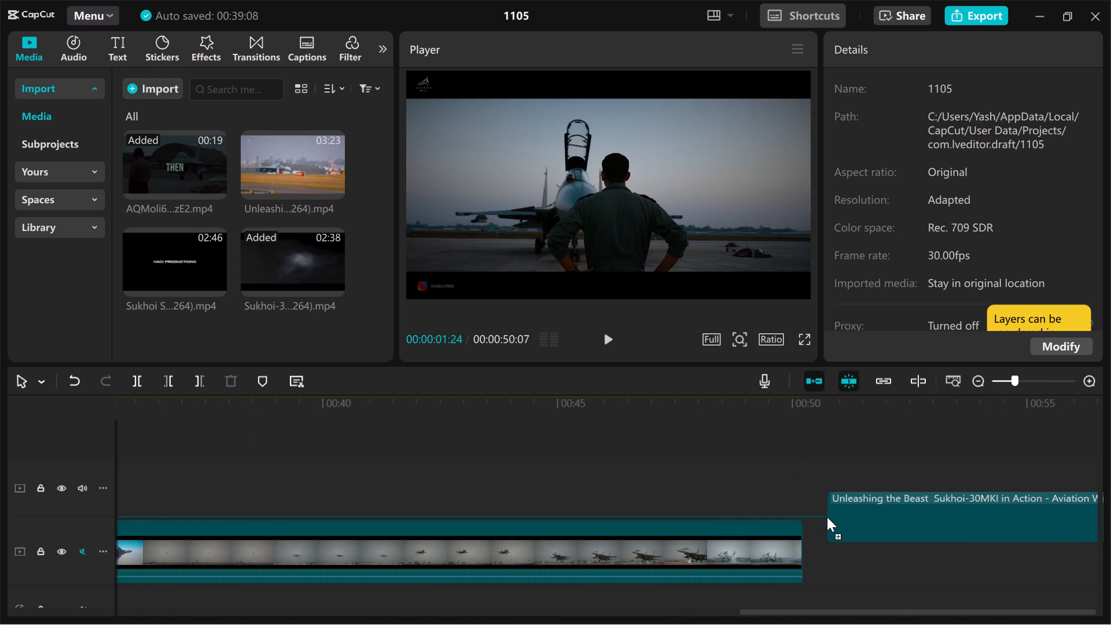
left_click_drag(827, 517, 814, 529)
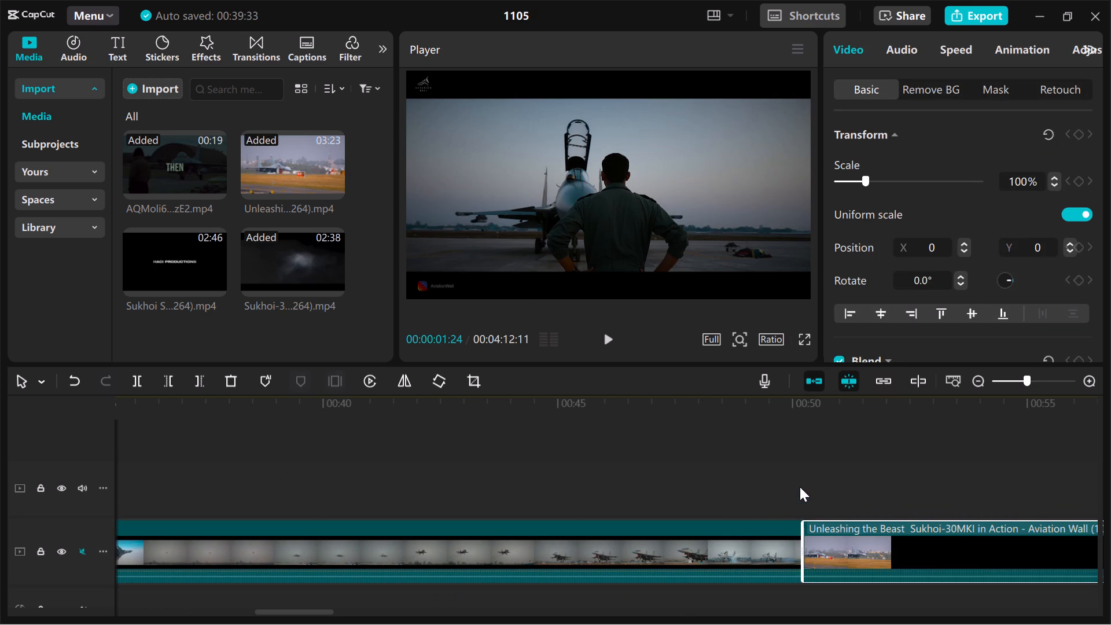
Play the Unleashing the Beast clip from its start and examine its takeoff and flying shots for usable footage.
left_click(800, 487)
scroll(787, 486, "left", 1)
key("space")
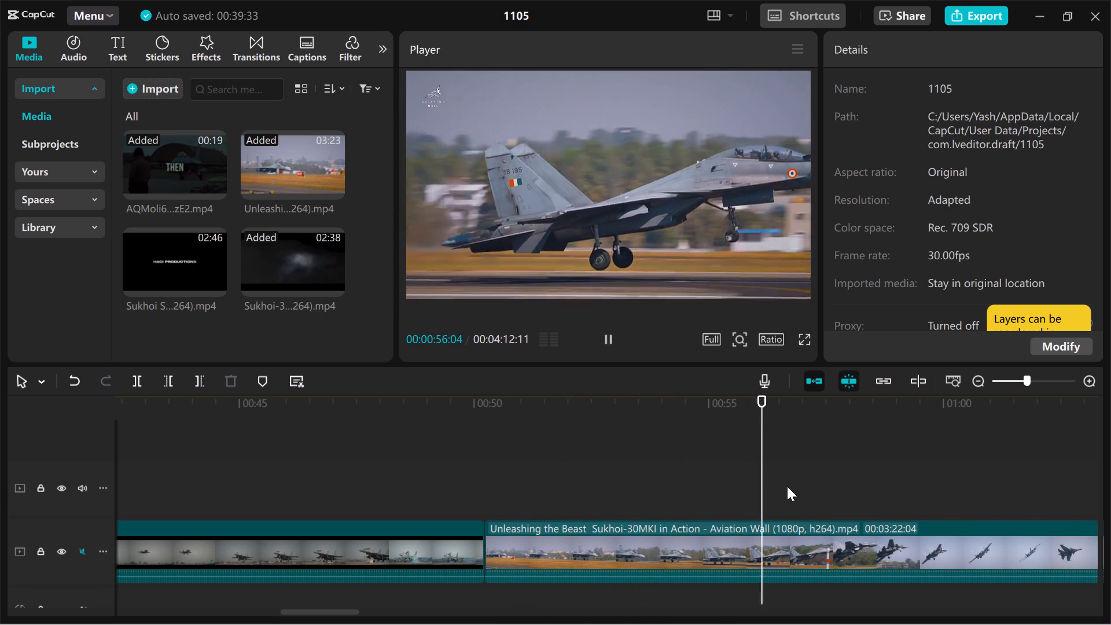
scroll(787, 486, "left", 1)
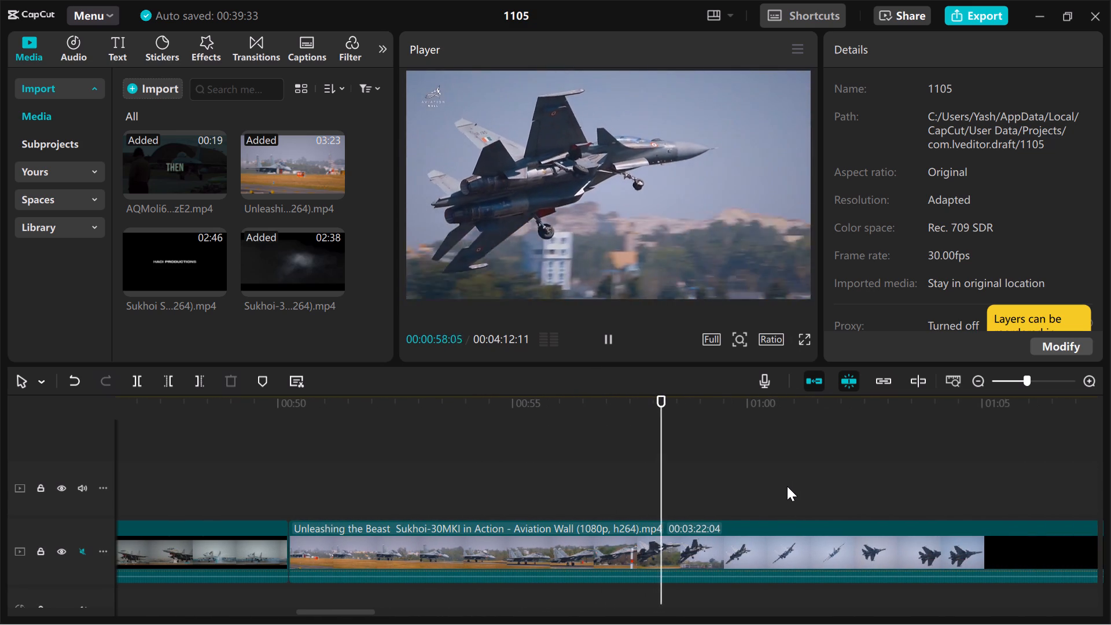
scroll(787, 486, "left", 1)
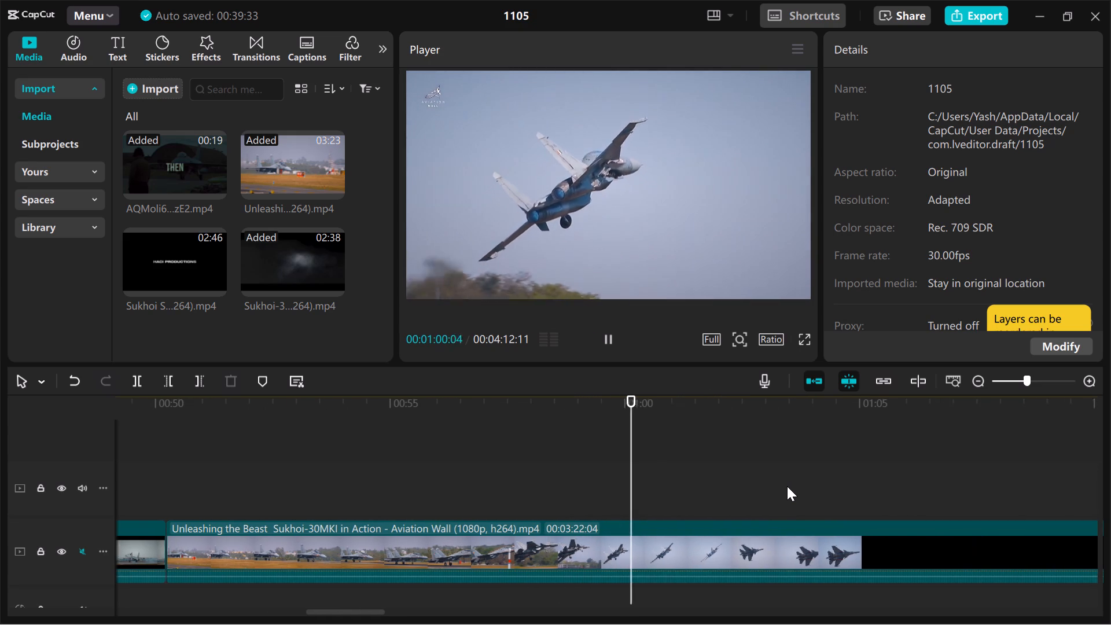
scroll(787, 486, "left", 2)
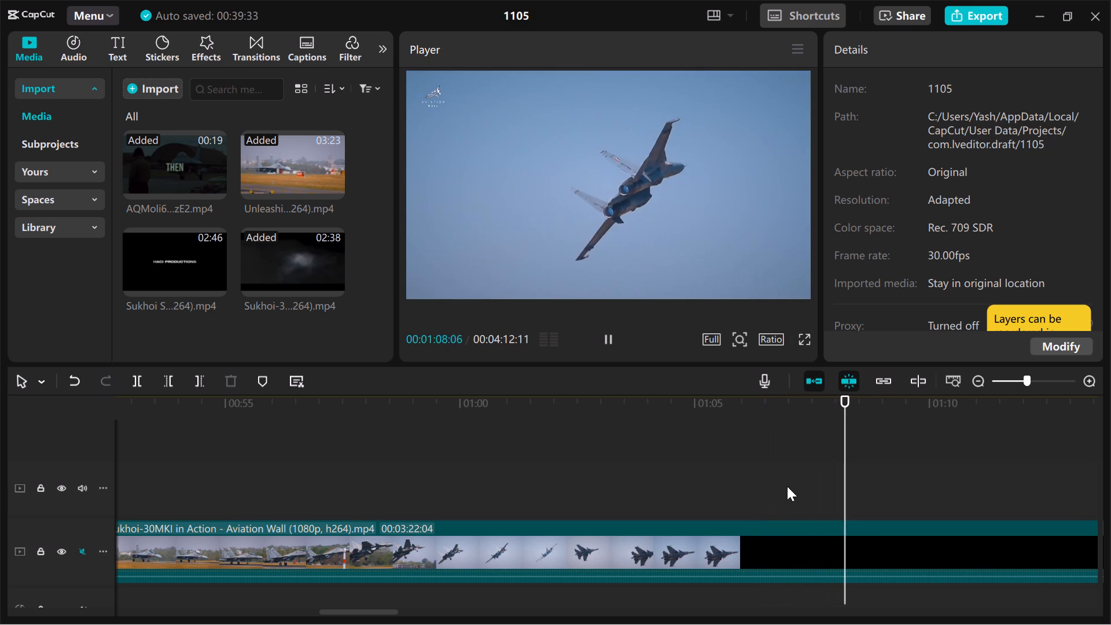
scroll(787, 486, "left", 1)
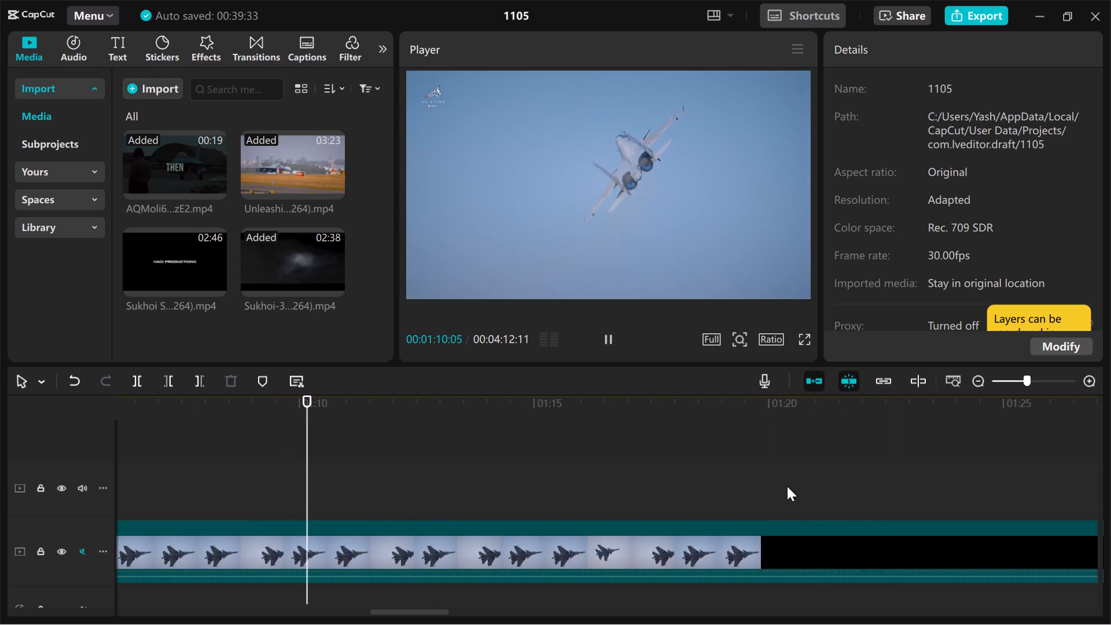
scroll(787, 486, "left", 2)
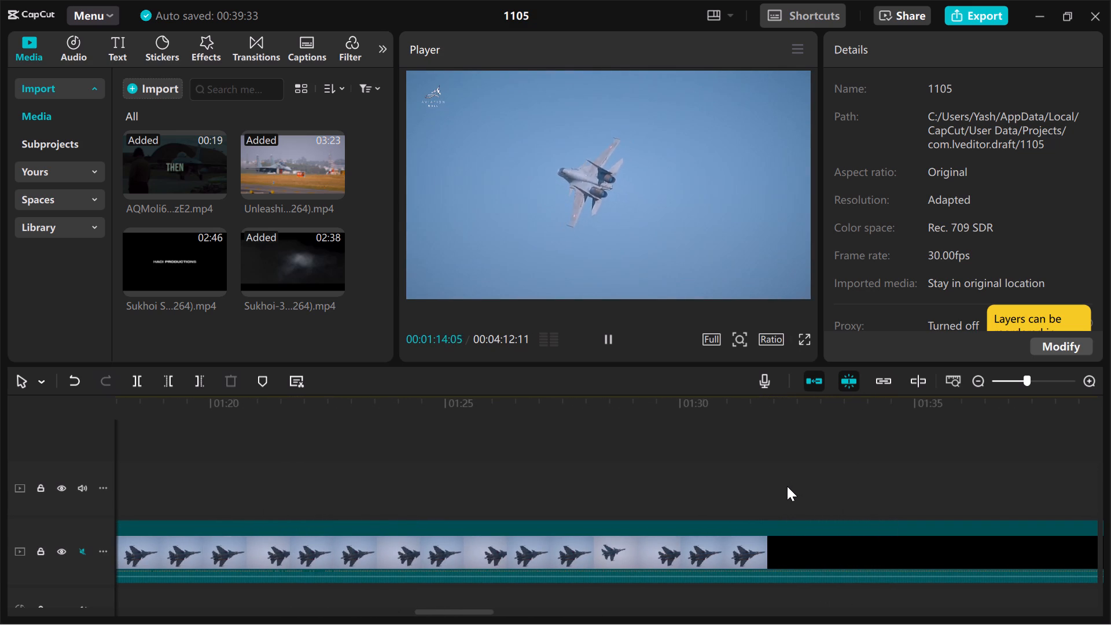
scroll(787, 486, "right", 2)
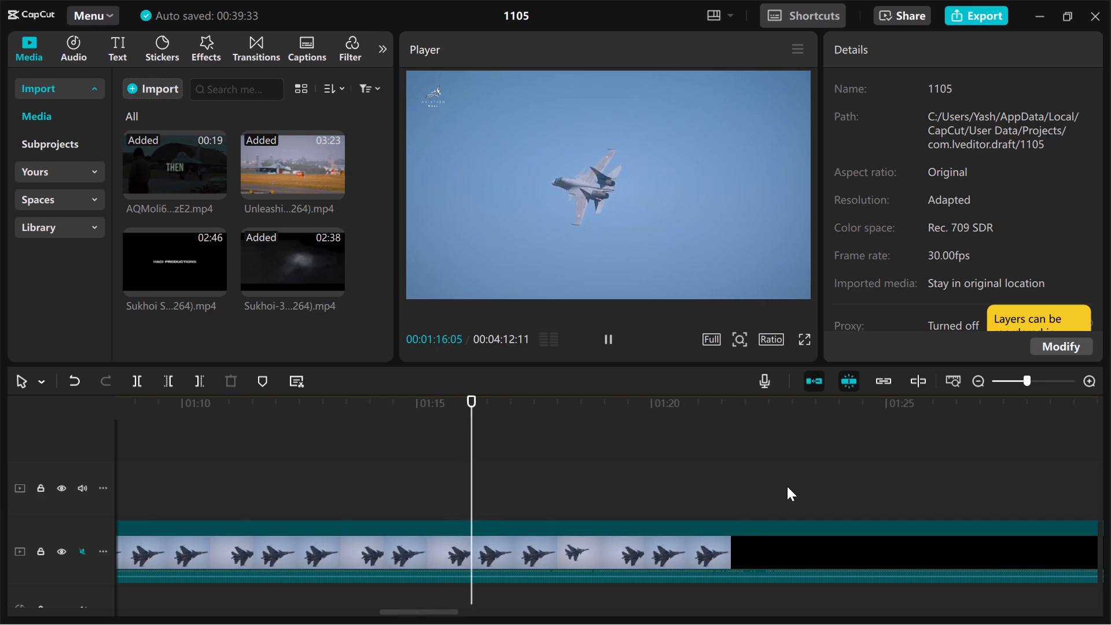
scroll(787, 486, "left", 1)
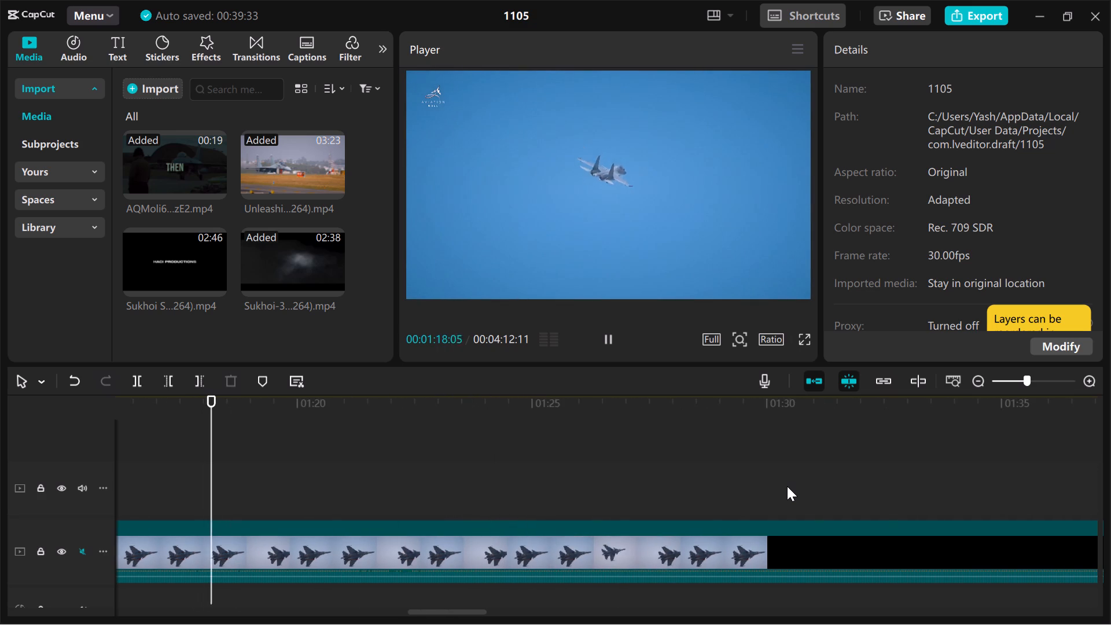
scroll(787, 486, "left", 10)
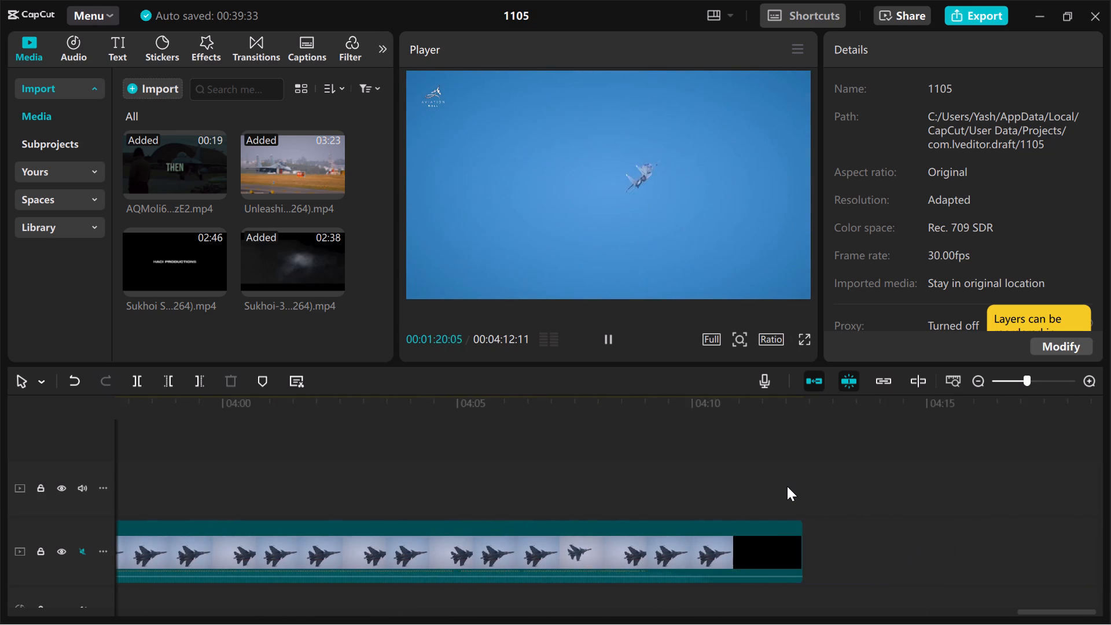
scroll(787, 486, "down", 10, "ctrl")
scroll(787, 486, "right", 3)
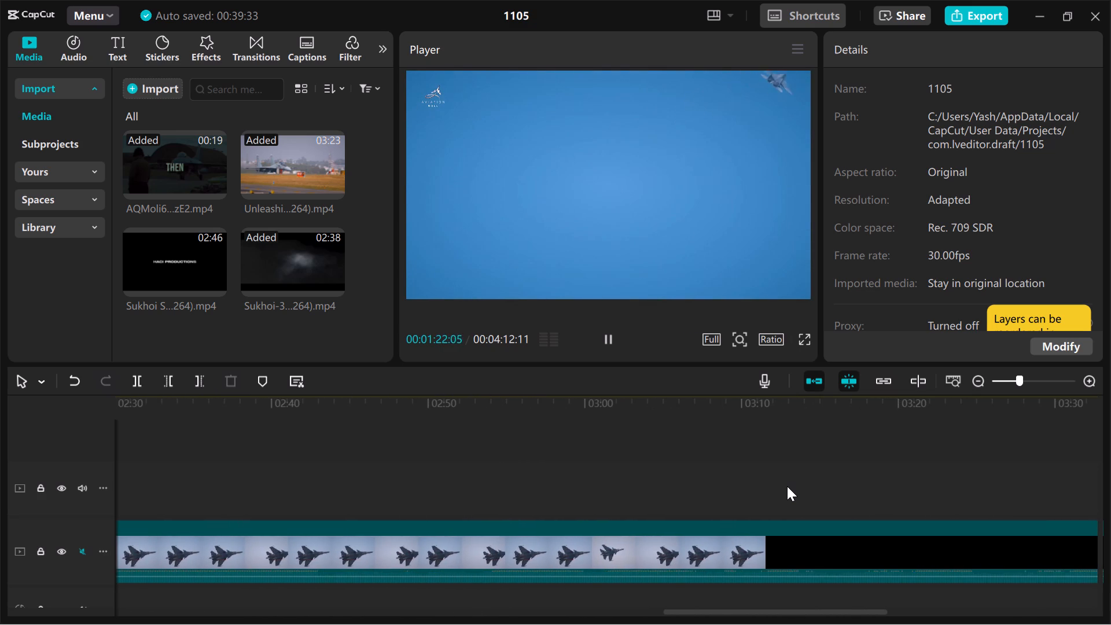
scroll(787, 486, "down", 10, "ctrl")
scroll(787, 486, "right", 1)
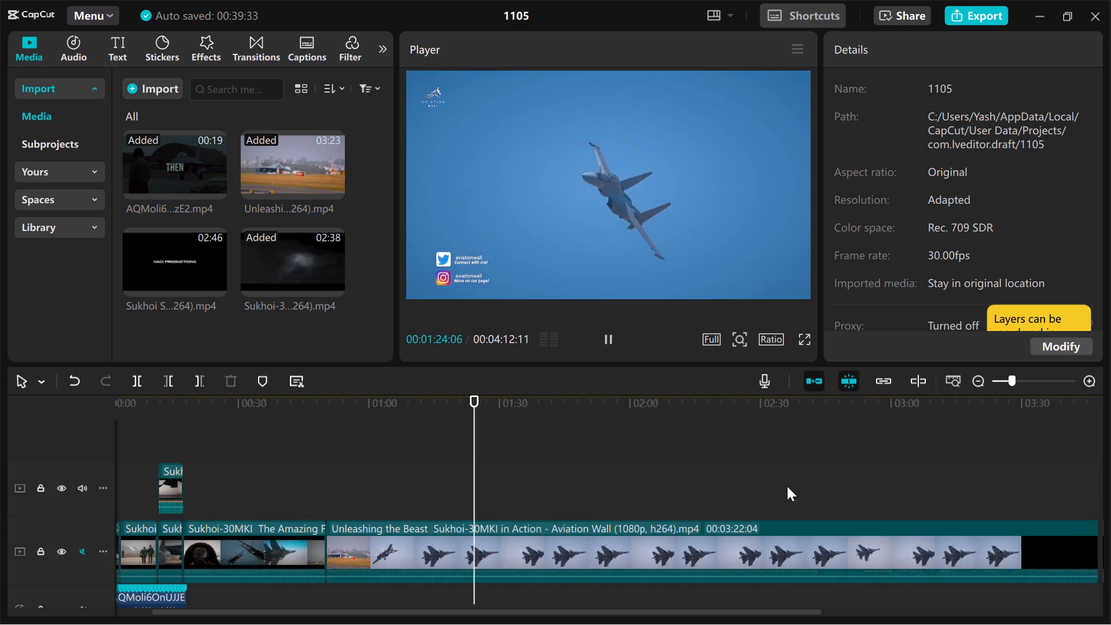
scroll(787, 486, "right", 2)
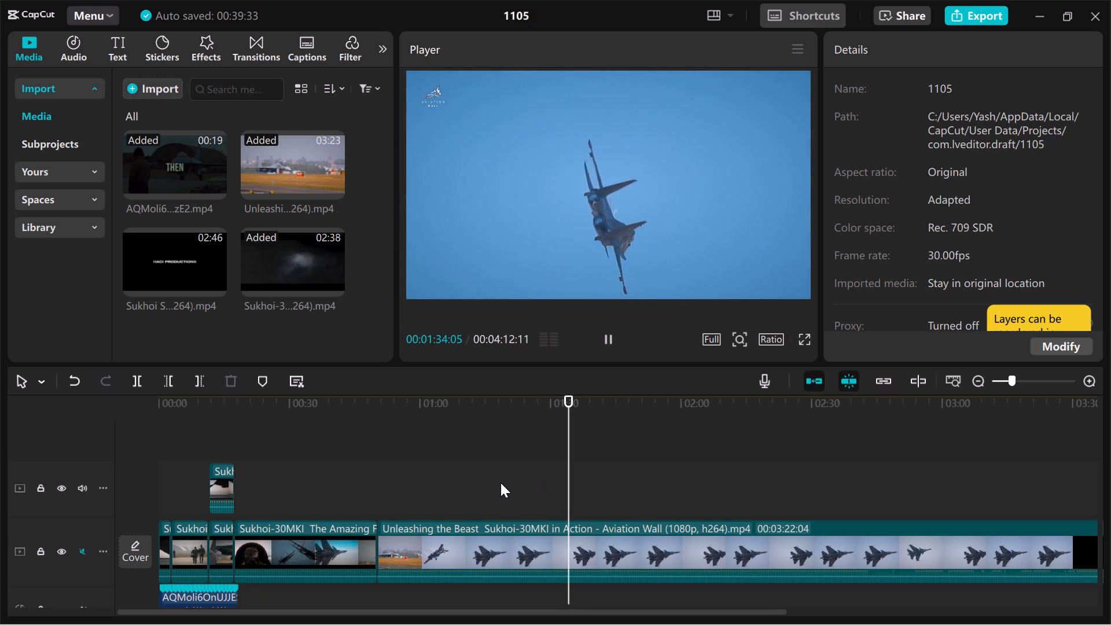
Go back through the Unleashing the Beast clip and replay its runway, takeoff and climb shots.
left_click(465, 483)
key("space")
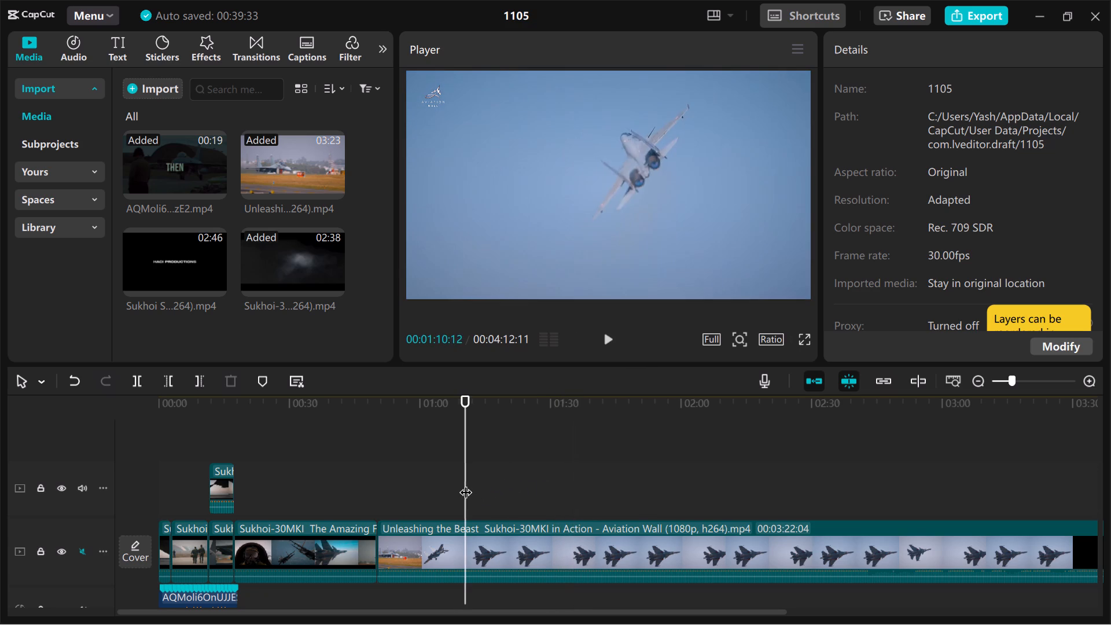
left_click(424, 475)
left_click(377, 466)
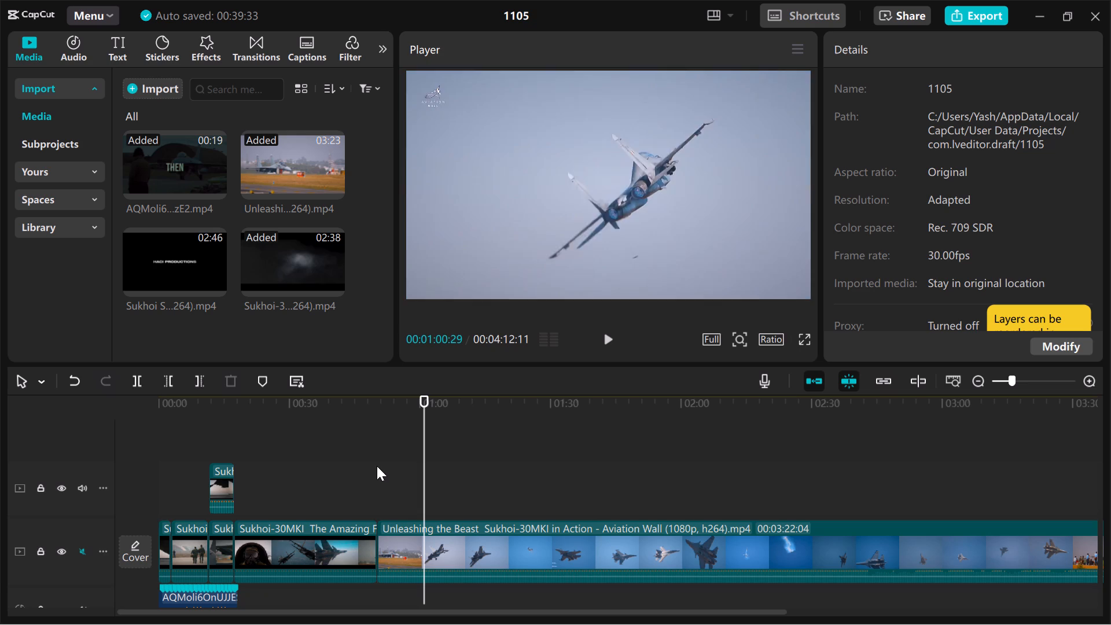
key("space")
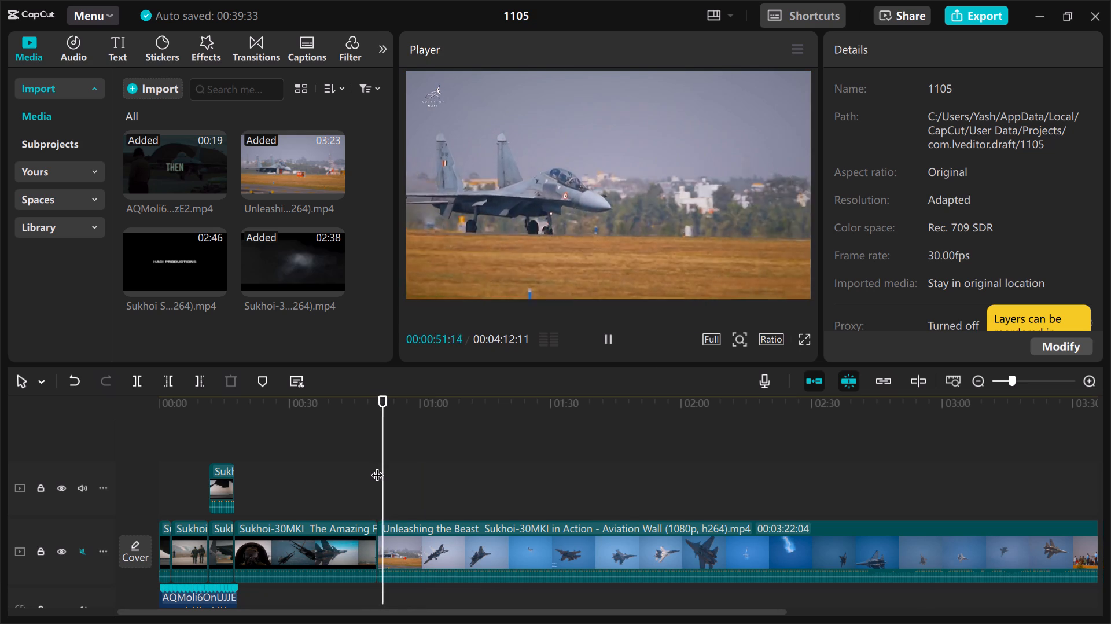
key("space")
key("space")
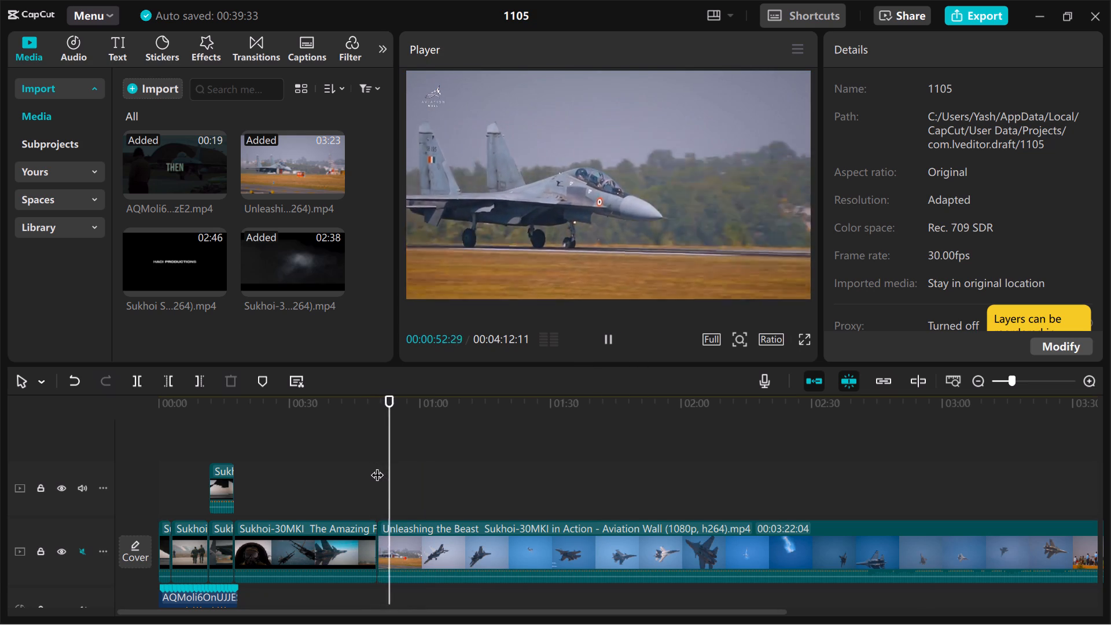
key("space")
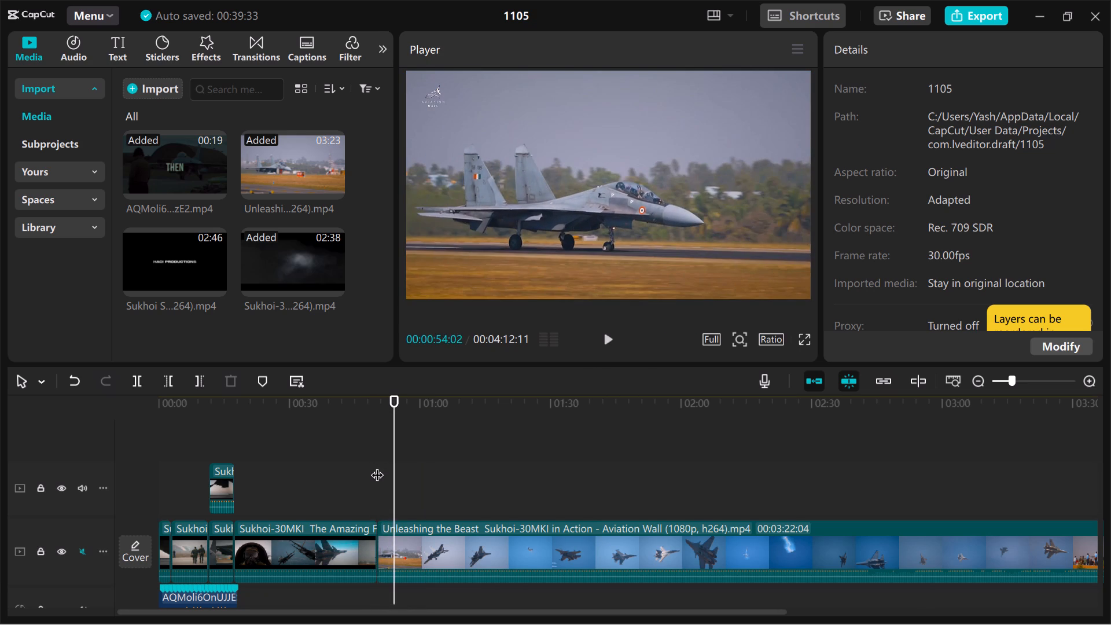
key("space")
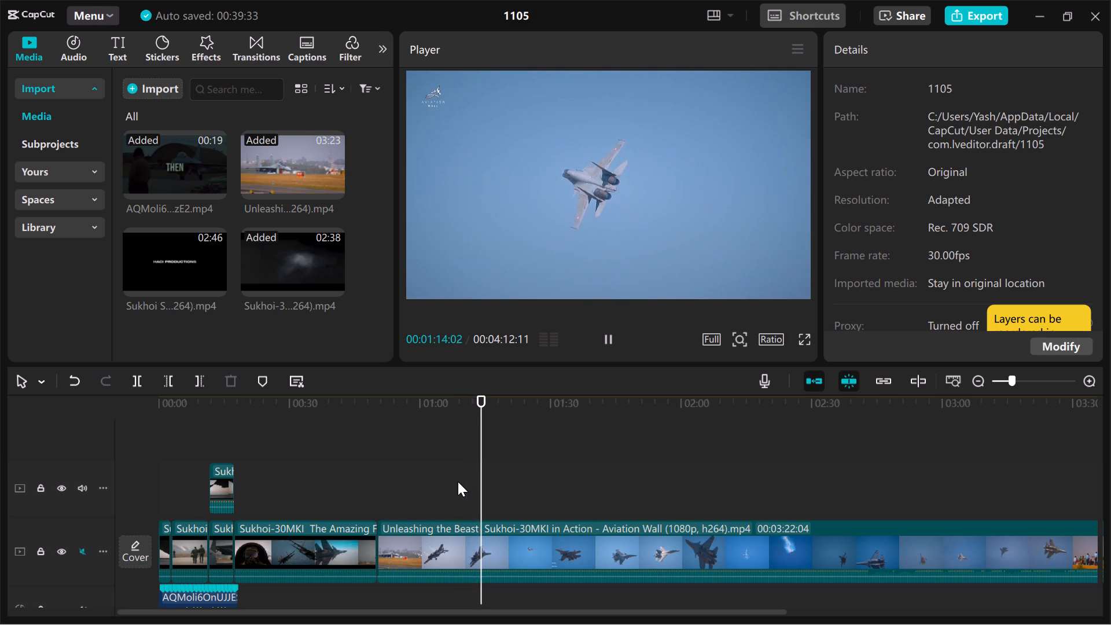
Delete the Unleashing the Beast clip from the main track.
left_click(462, 561)
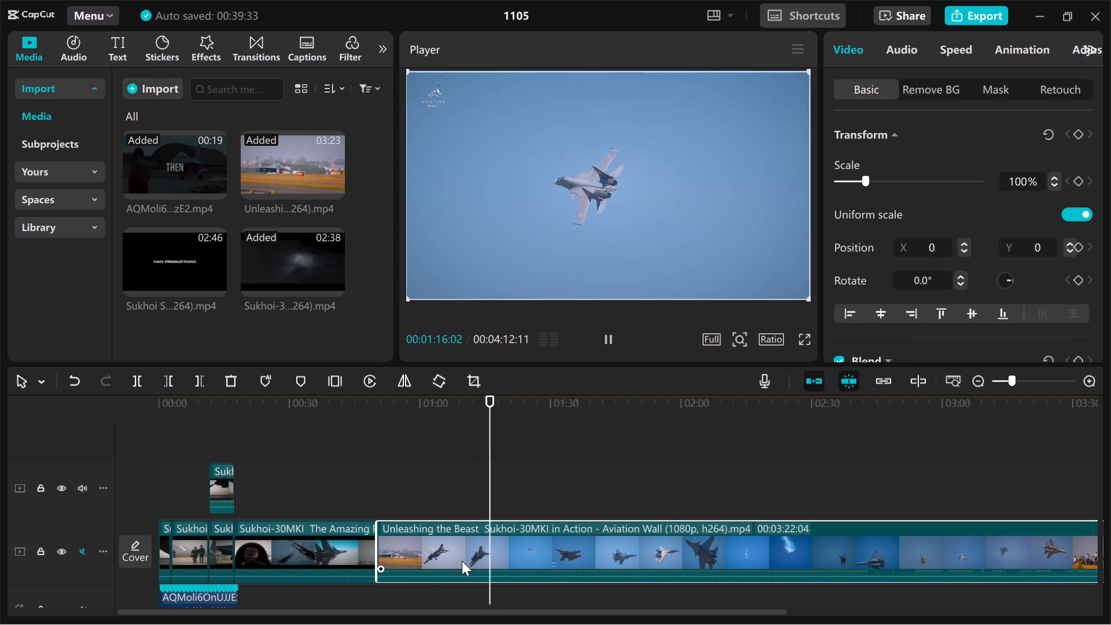
key("Delete")
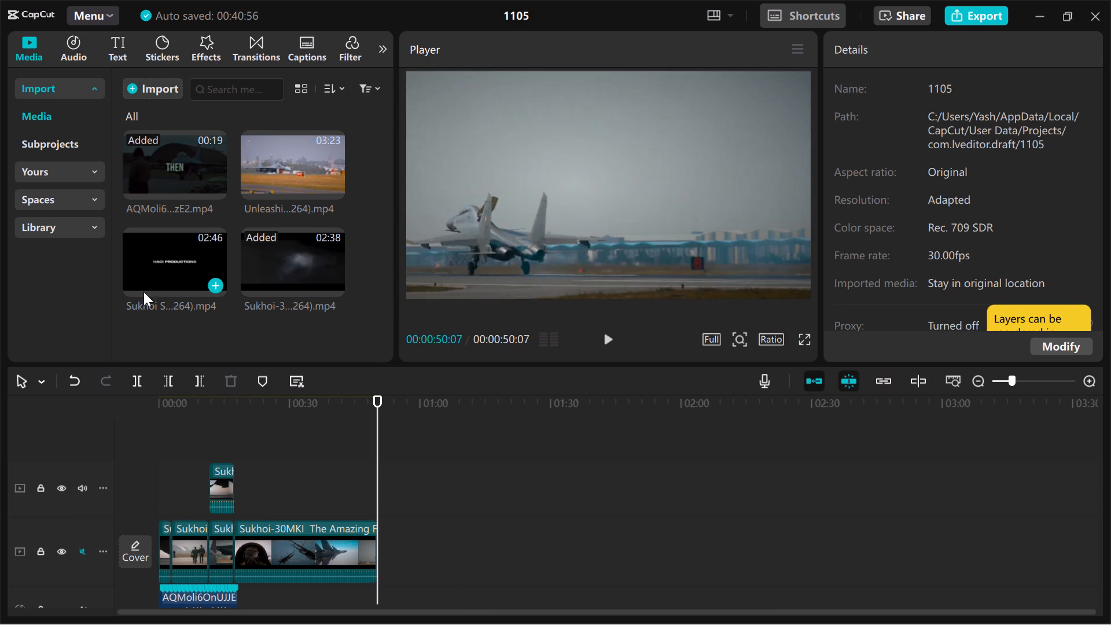
Add the Sukhoi Su-30 Thrust Vectored Beast video by Haci Productions at the end of the main track.
left_click_drag(180, 252, 399, 523)
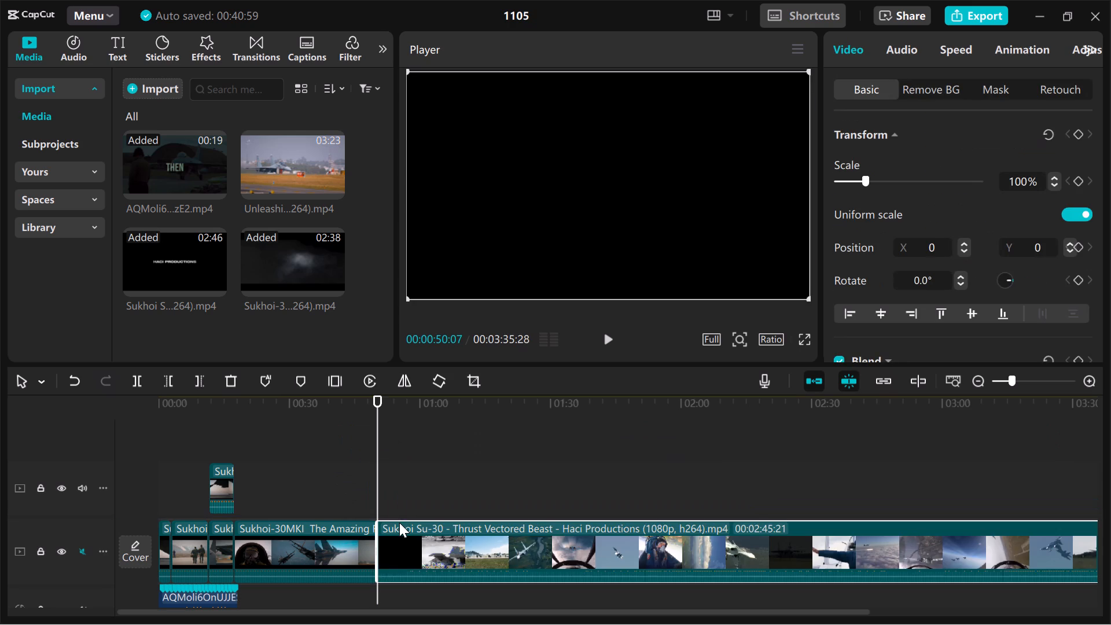
Play several parts of the Thrust Vectored Beast clip to examine its in-flight and formation shots.
left_click(468, 503)
key("space")
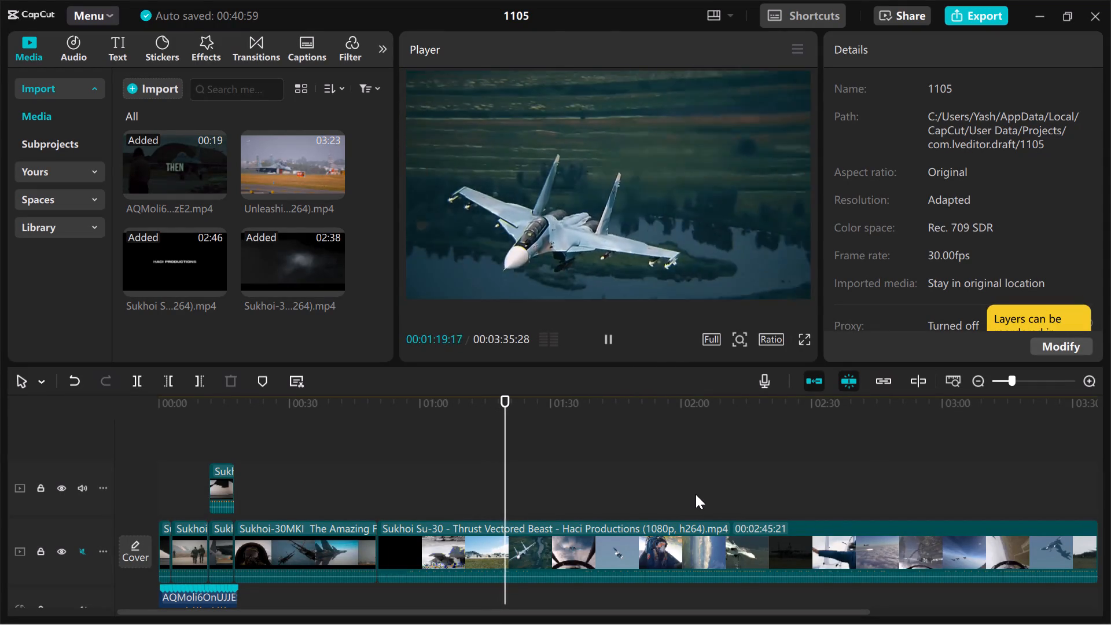
left_click(696, 494)
key("space")
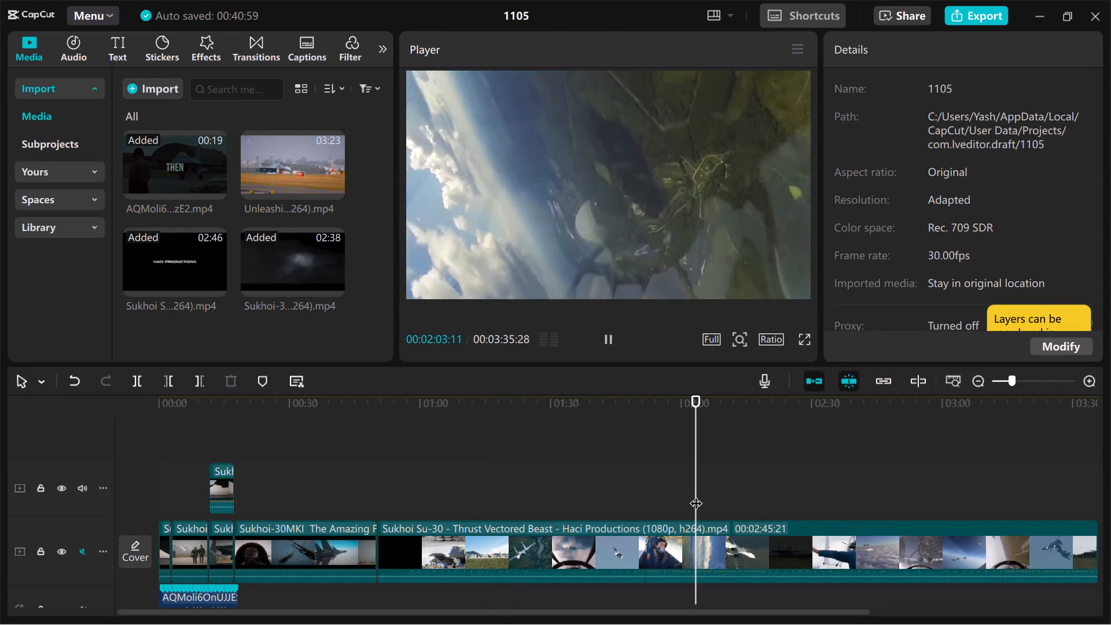
scroll(696, 494, "left", 1)
left_click(624, 494)
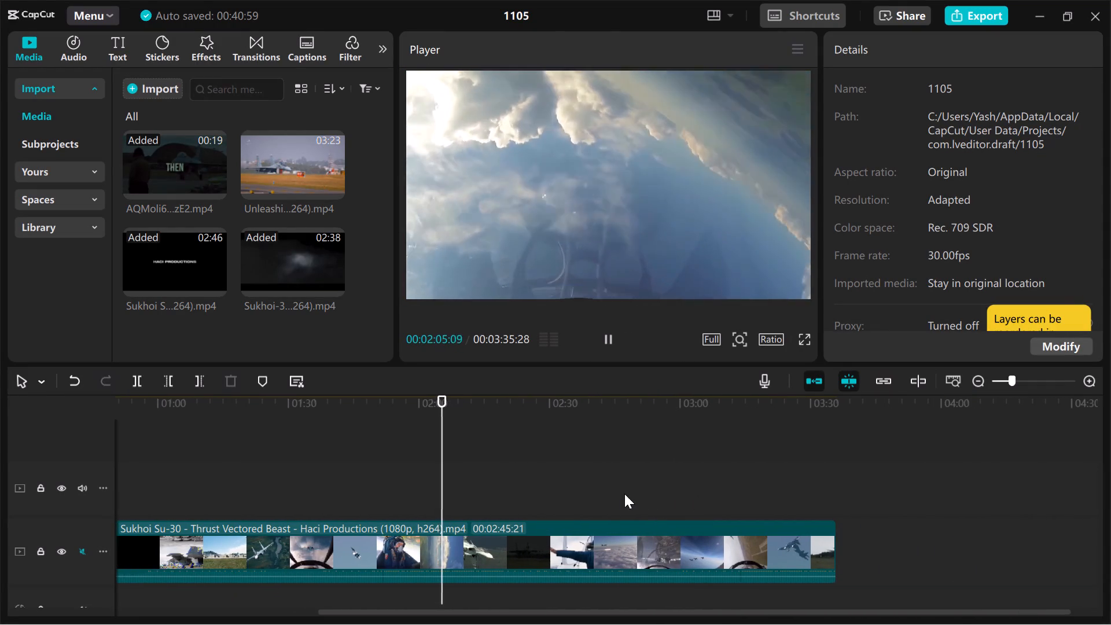
key("space")
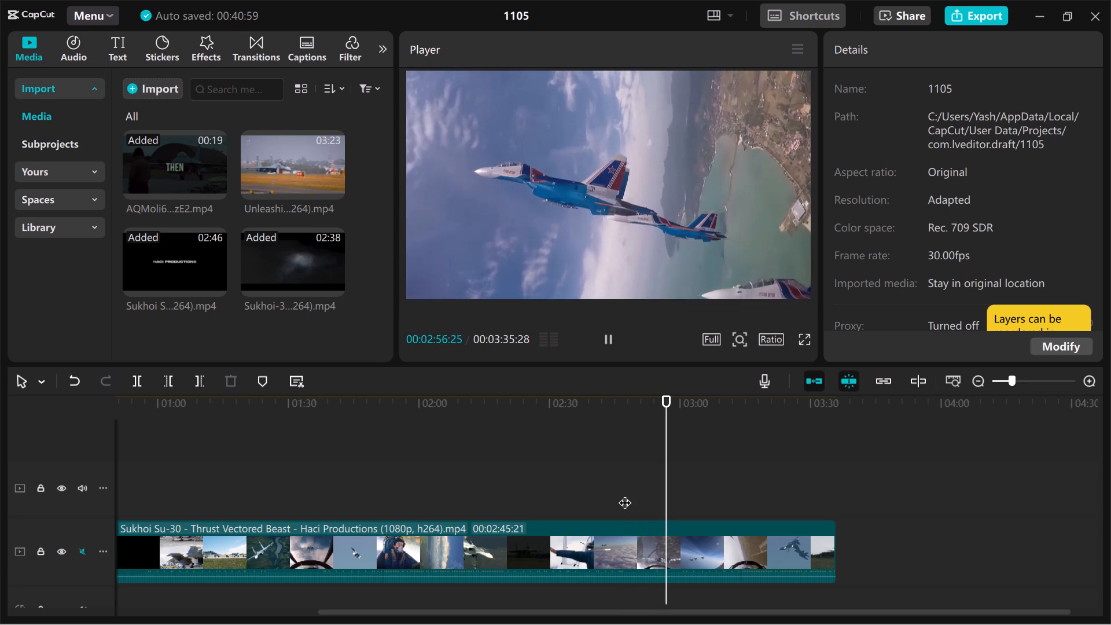
key("space")
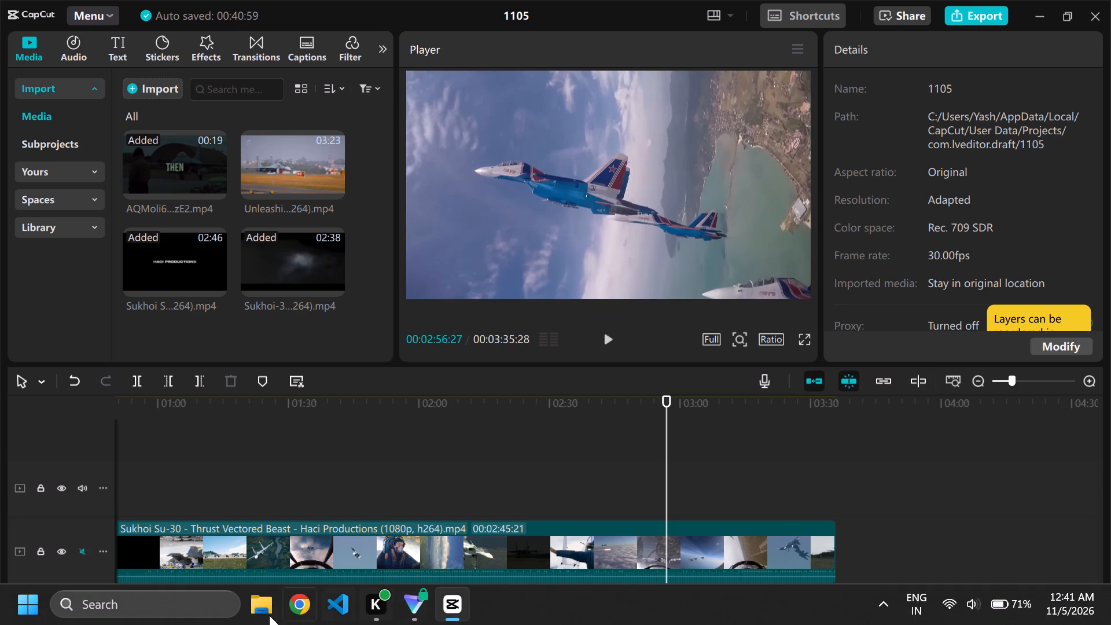
Switch to Google Chrome and open the YouTube home page at youtube.com.
left_click(179, 617)
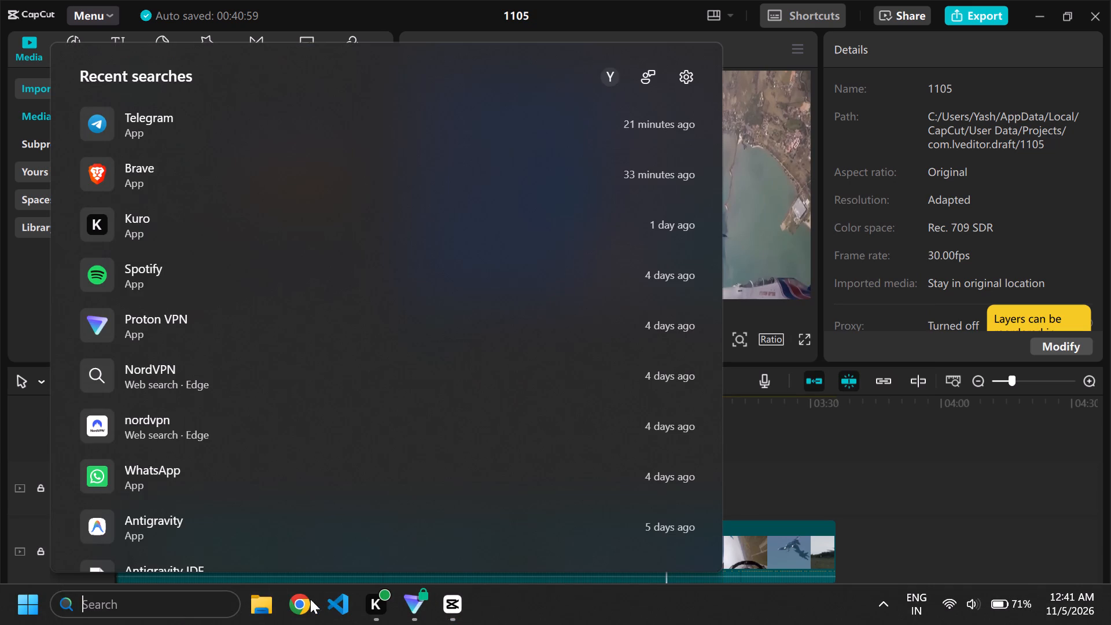
left_click(298, 604)
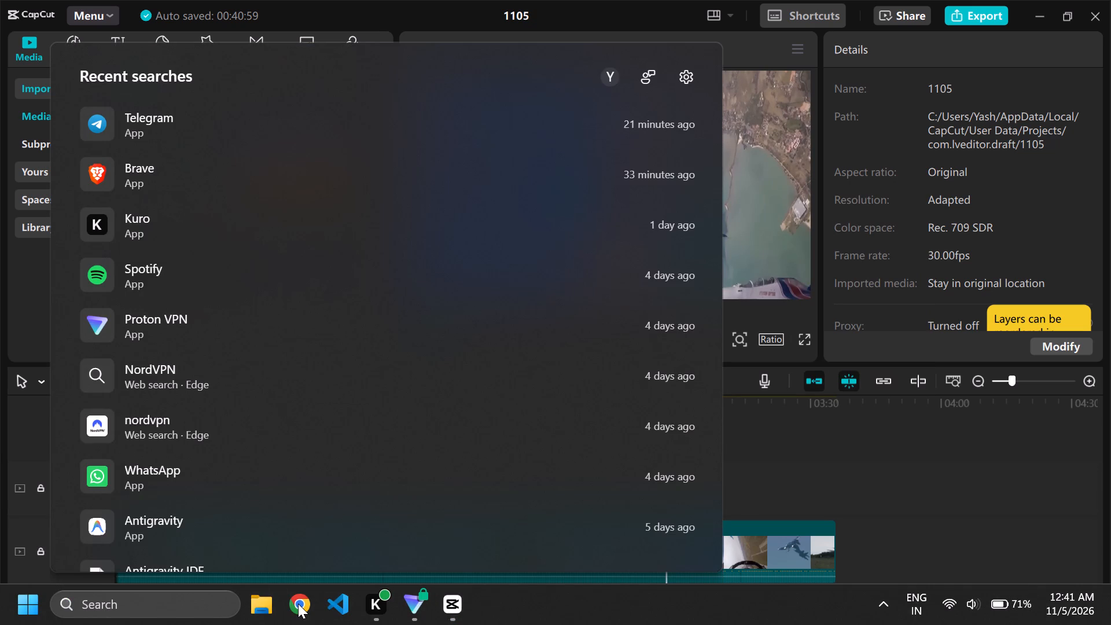
left_click(304, 602)
left_click(189, 611)
left_click(559, 624)
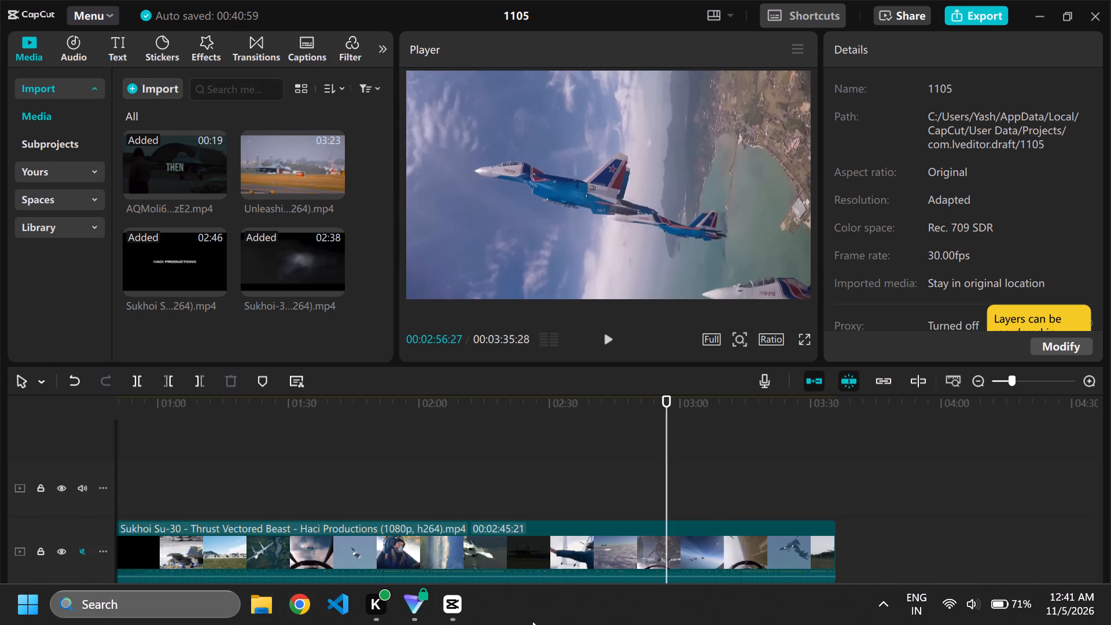
left_click(307, 618)
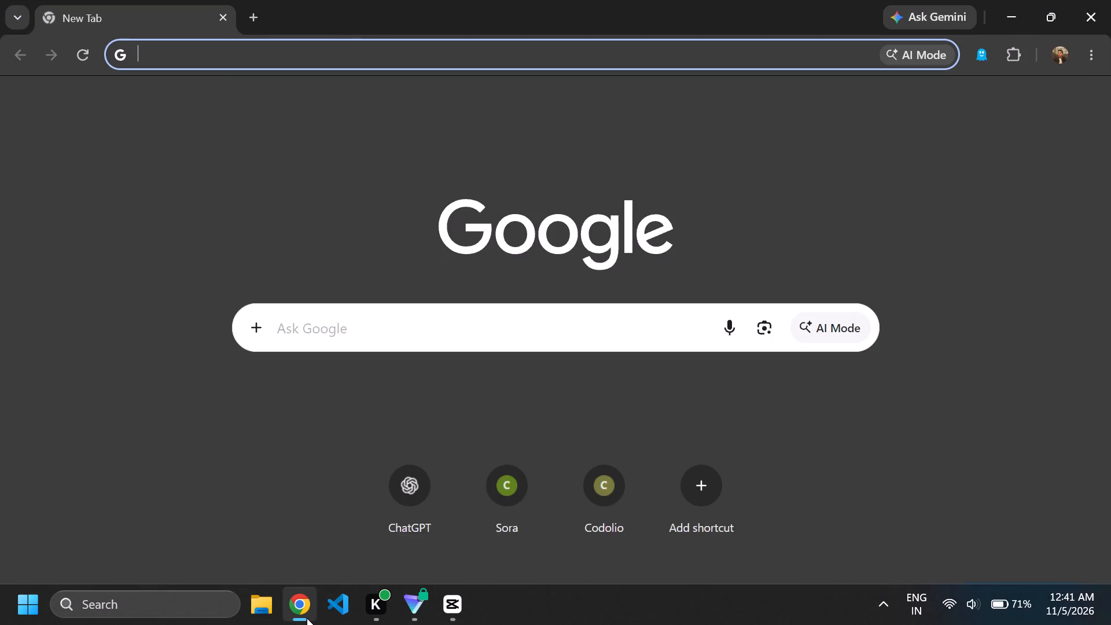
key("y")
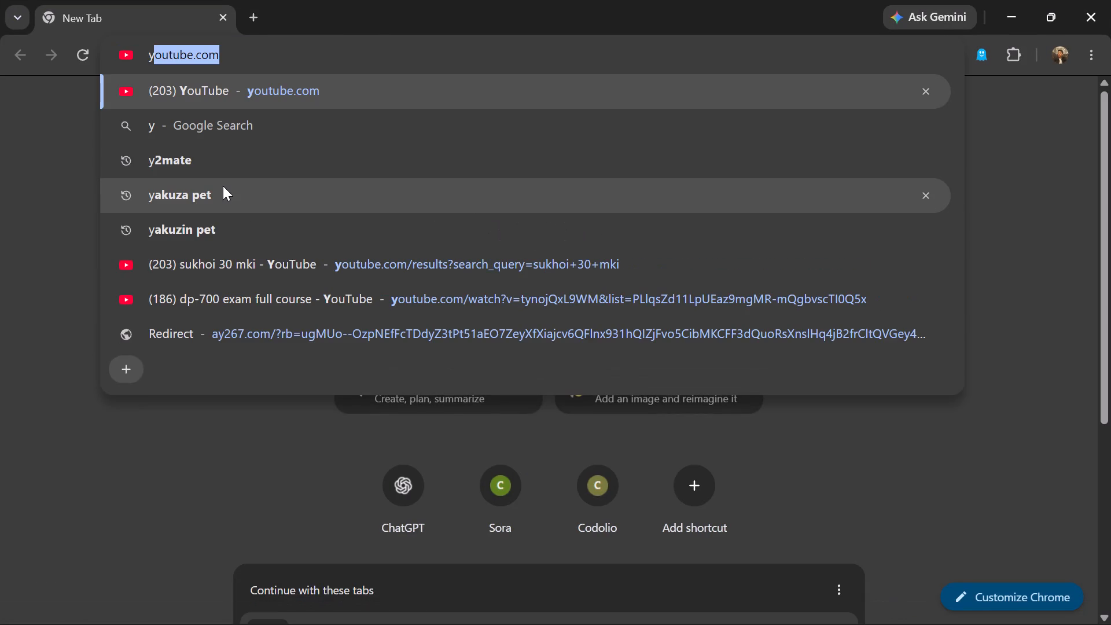
key("Right")
key("Return")
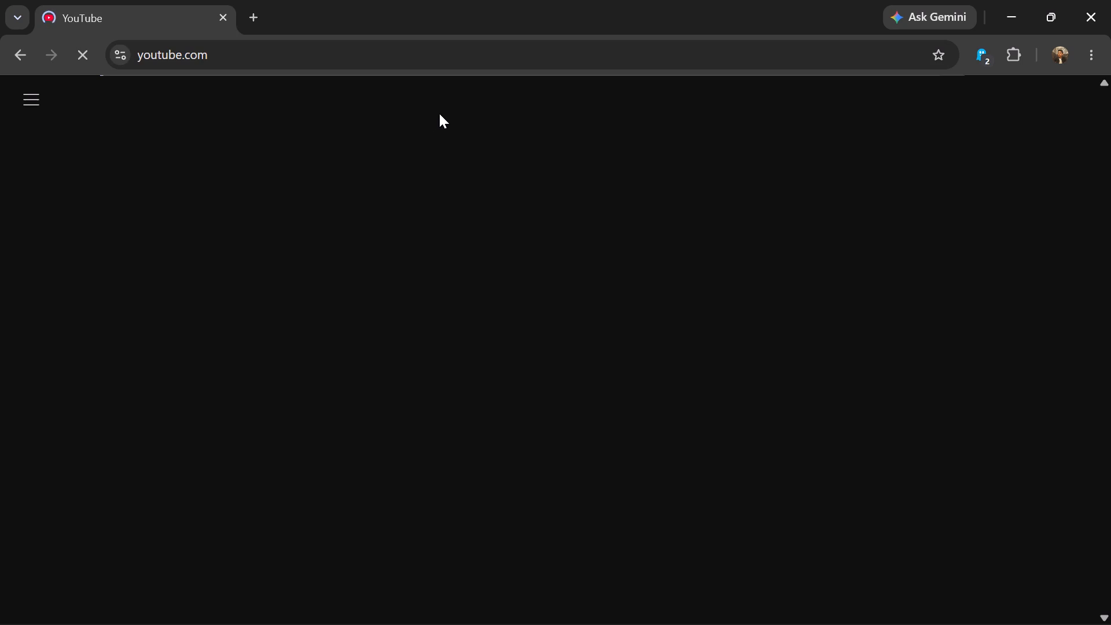
Search YouTube for videos matching "sukhoi".
left_click(441, 112)
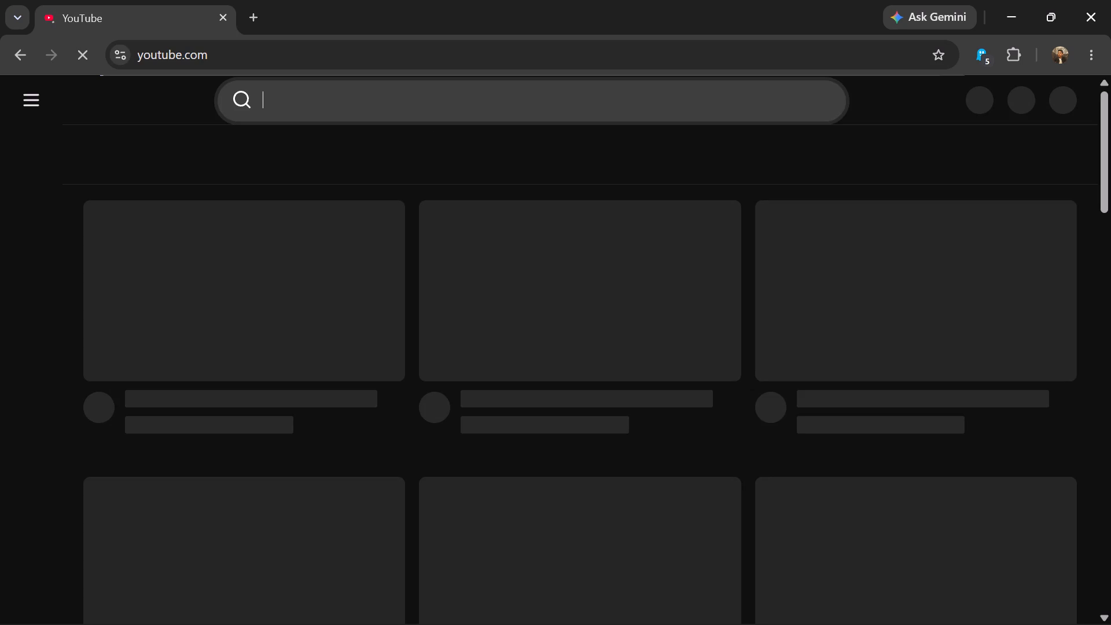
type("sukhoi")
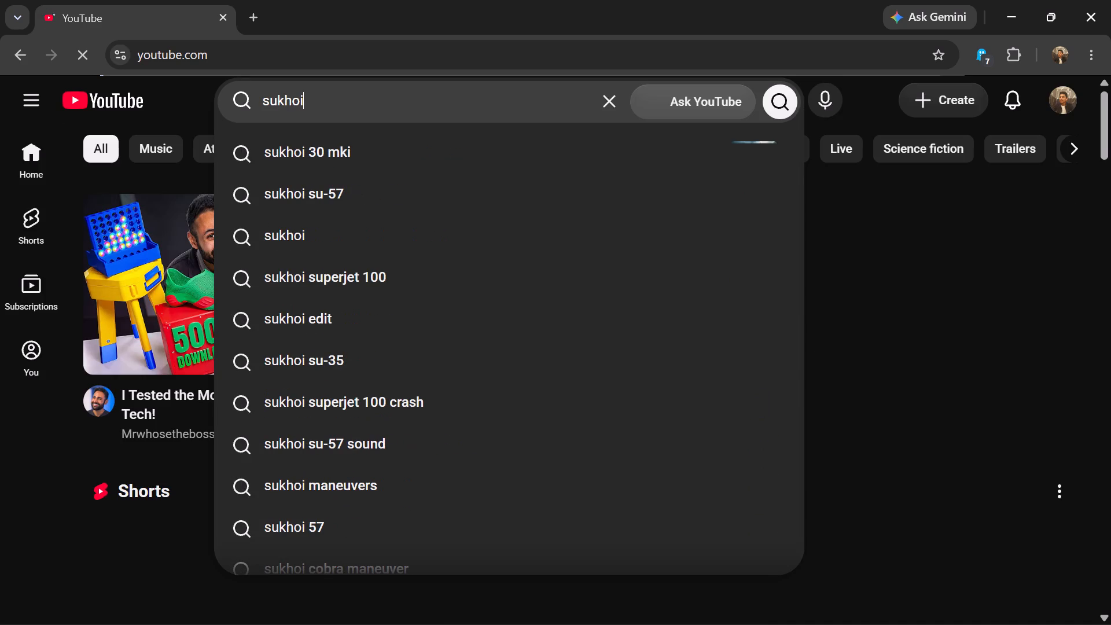
Search YouTube in the browser for "sukhoi 30 mki sky".
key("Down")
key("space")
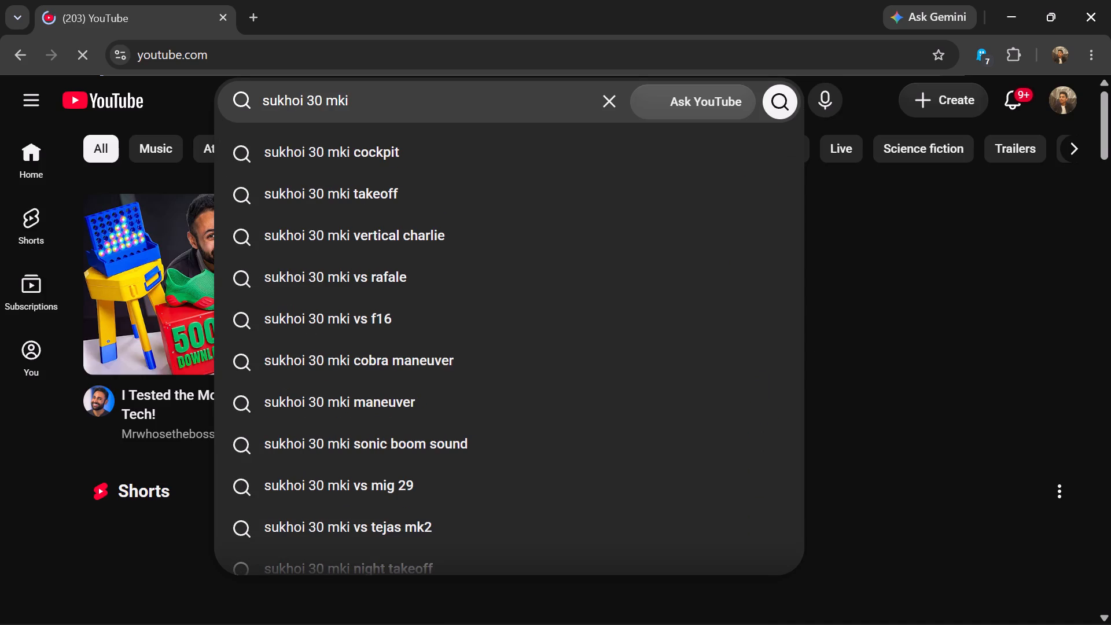
type("sky")
key("space")
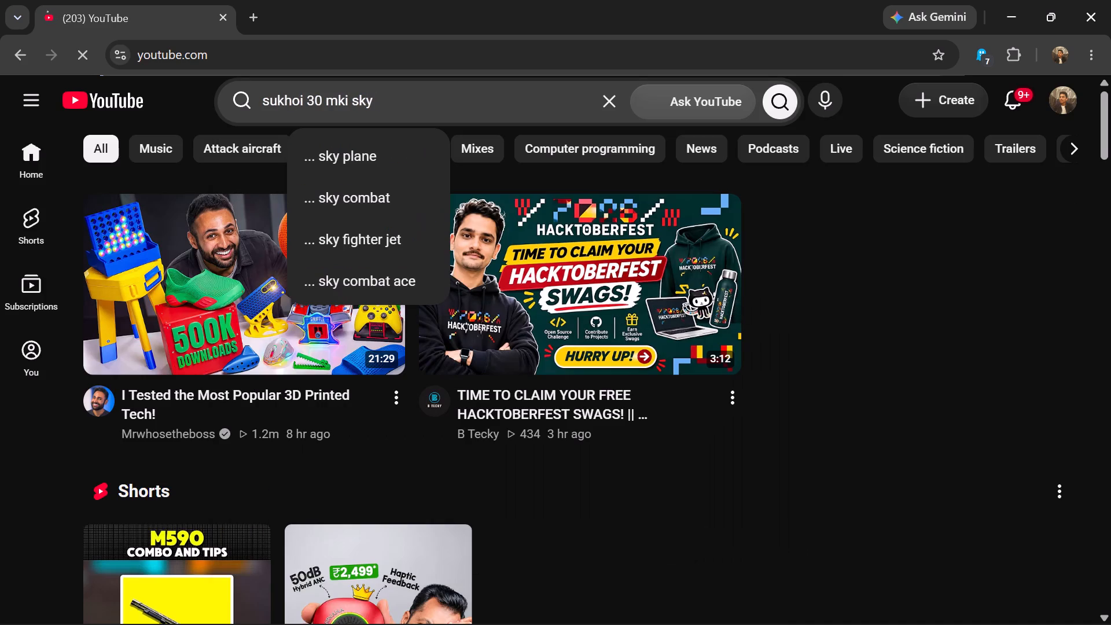
key("Return")
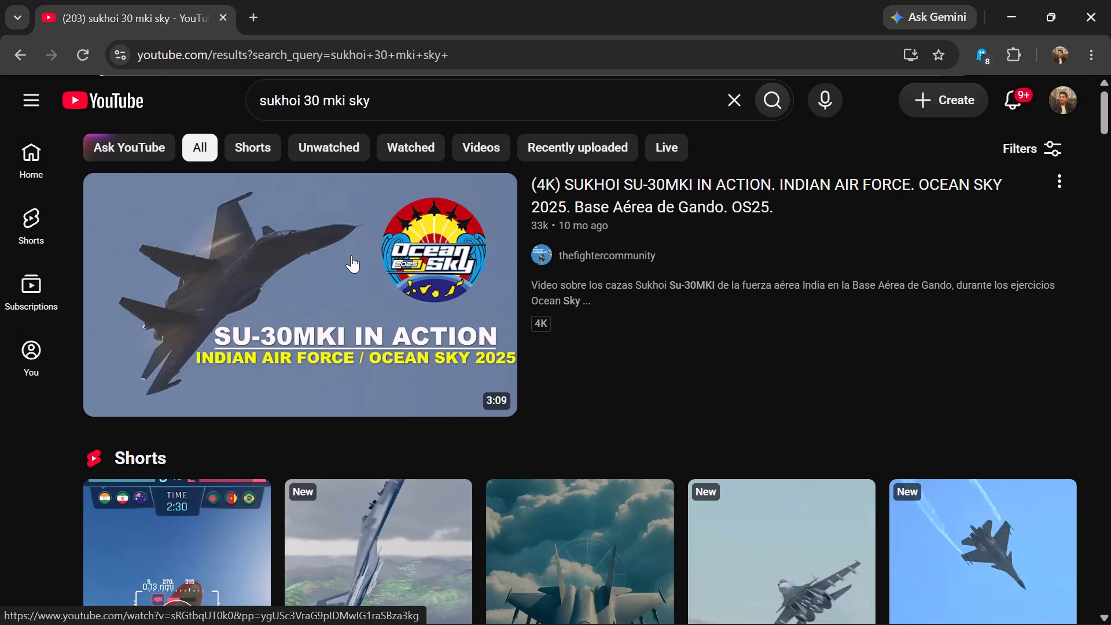
Open the (4K) Sukhoi Su-30MKI in Action Ocean Sky 2025 video and skip through it to examine its shots.
left_click(334, 255)
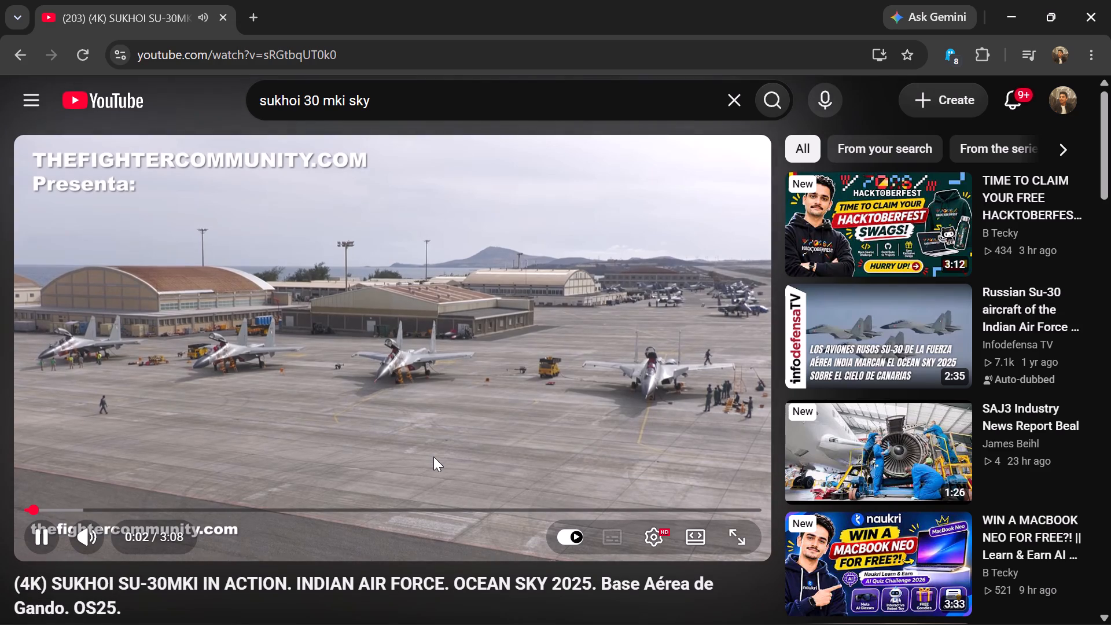
left_click(98, 503)
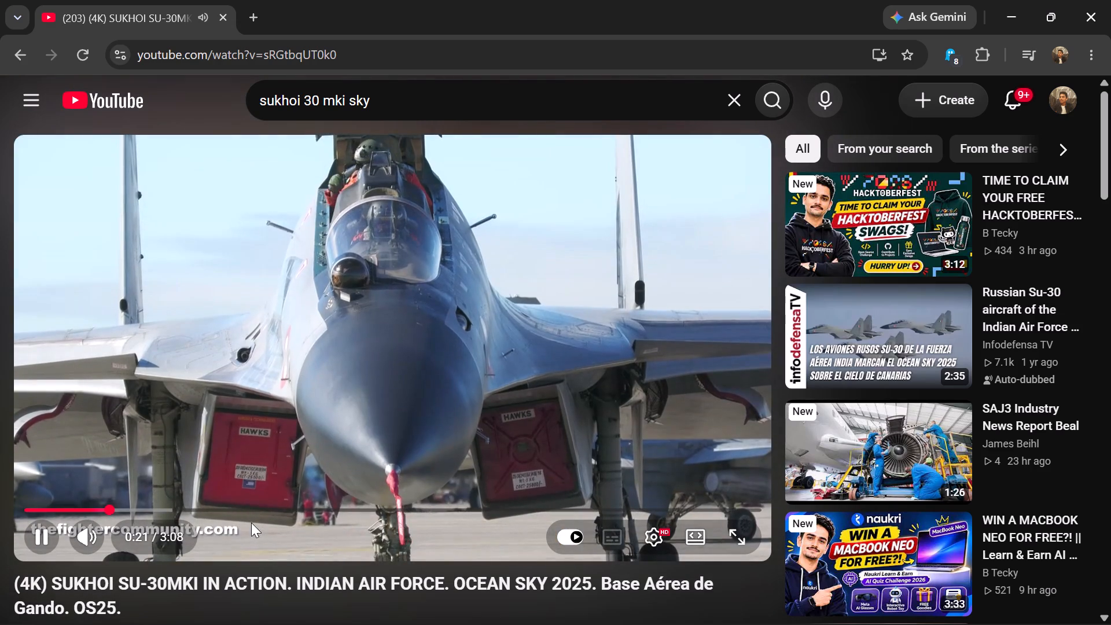
left_click(166, 506)
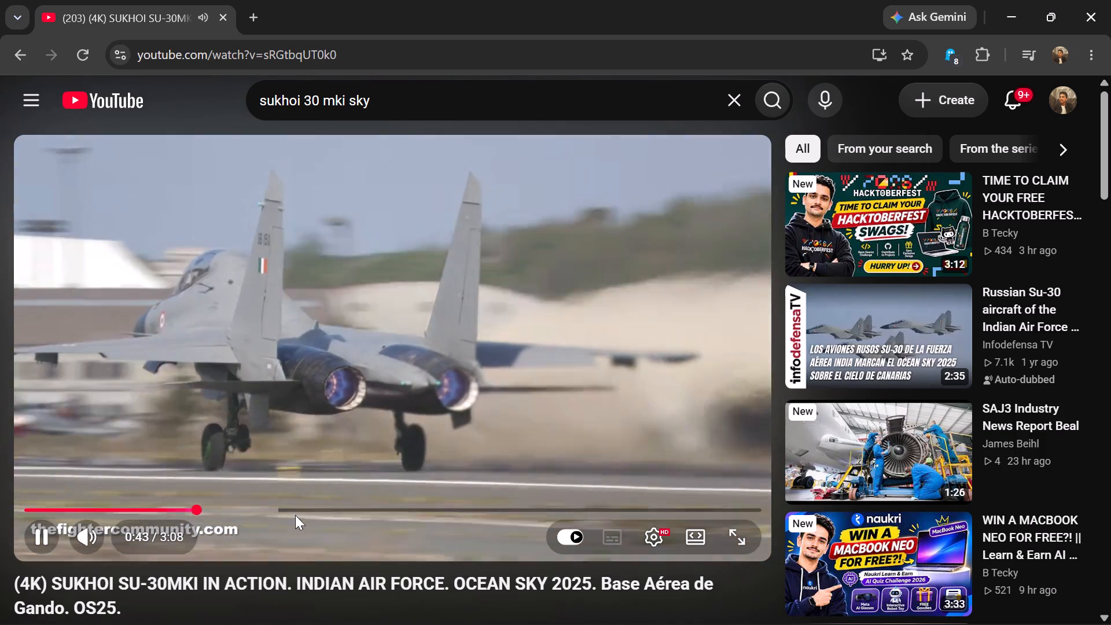
left_click(277, 503)
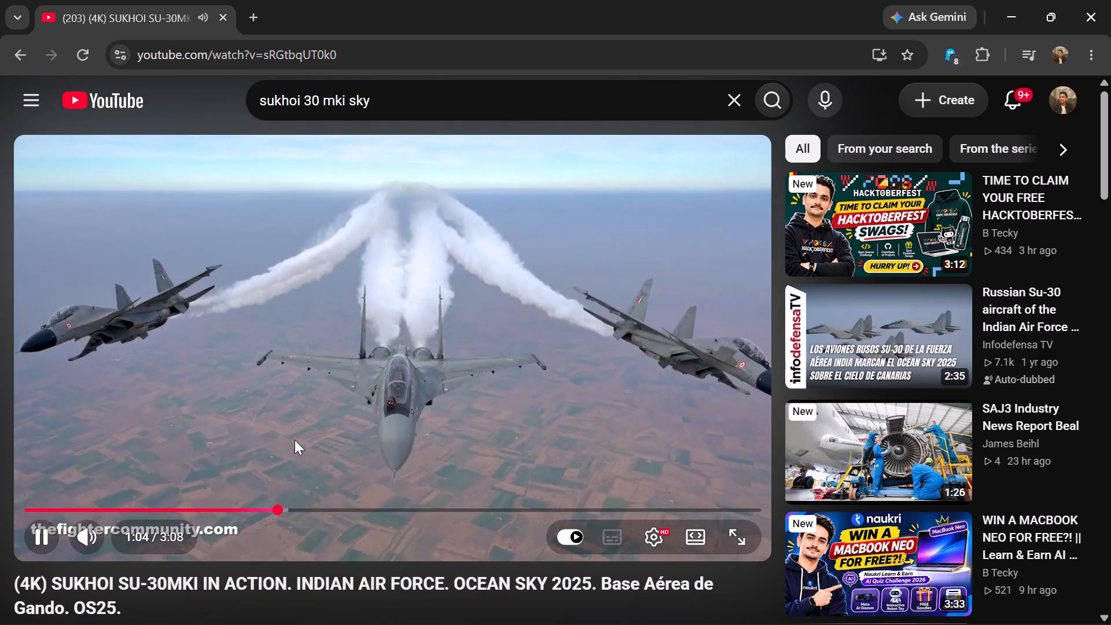
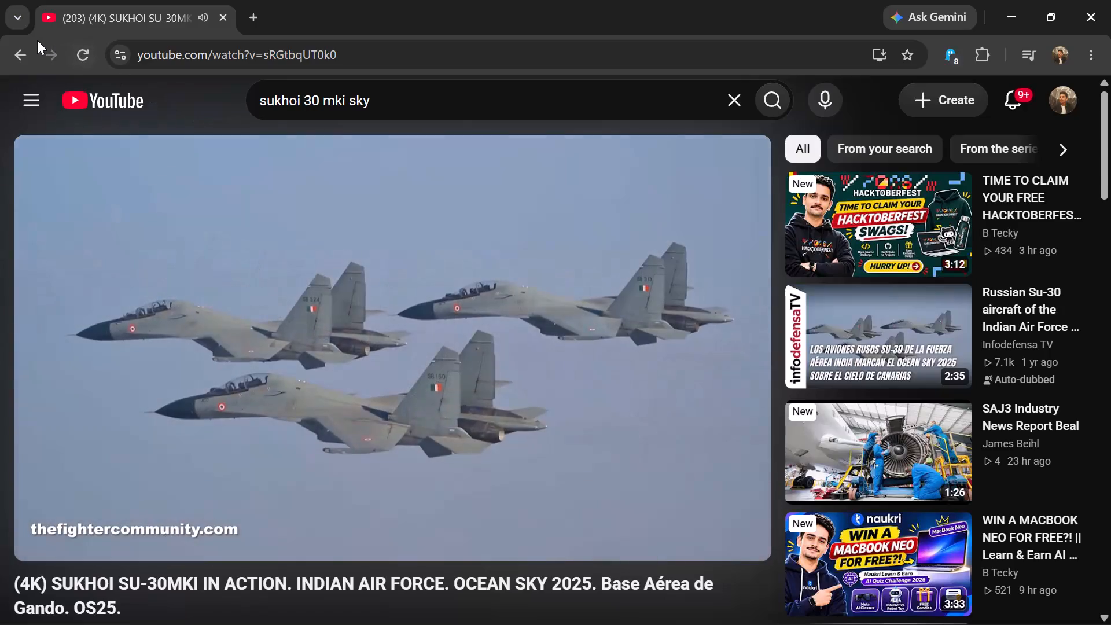
Open the Sukhoi Su-30MKI Air Show Varanasi short from the search results, examine its footage, and return to the results.
left_click(24, 44)
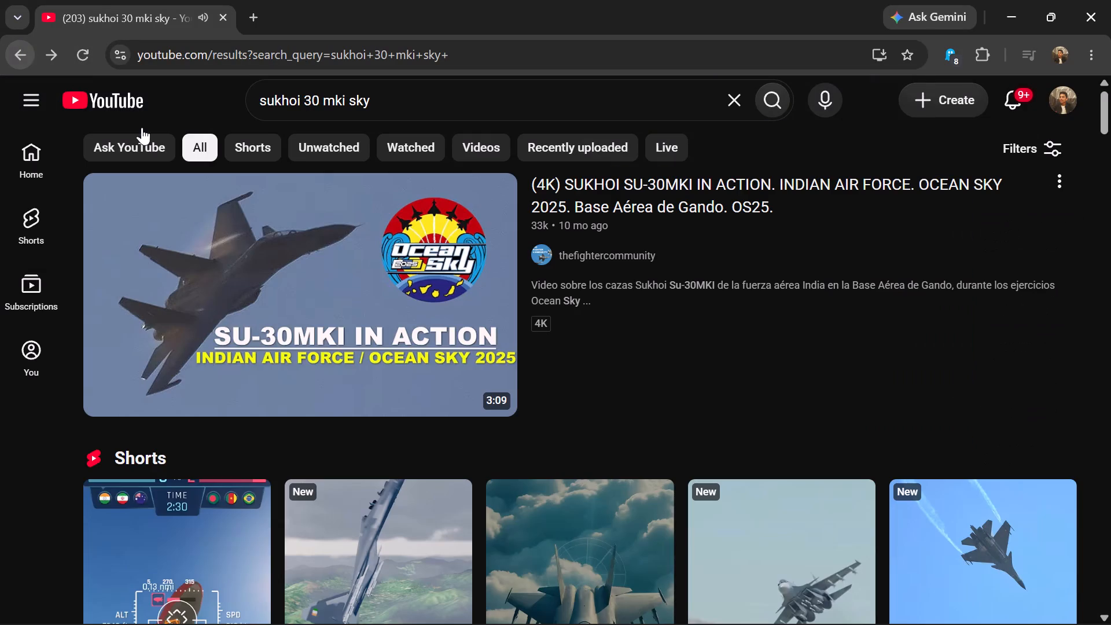
scroll(270, 380, "down", 3)
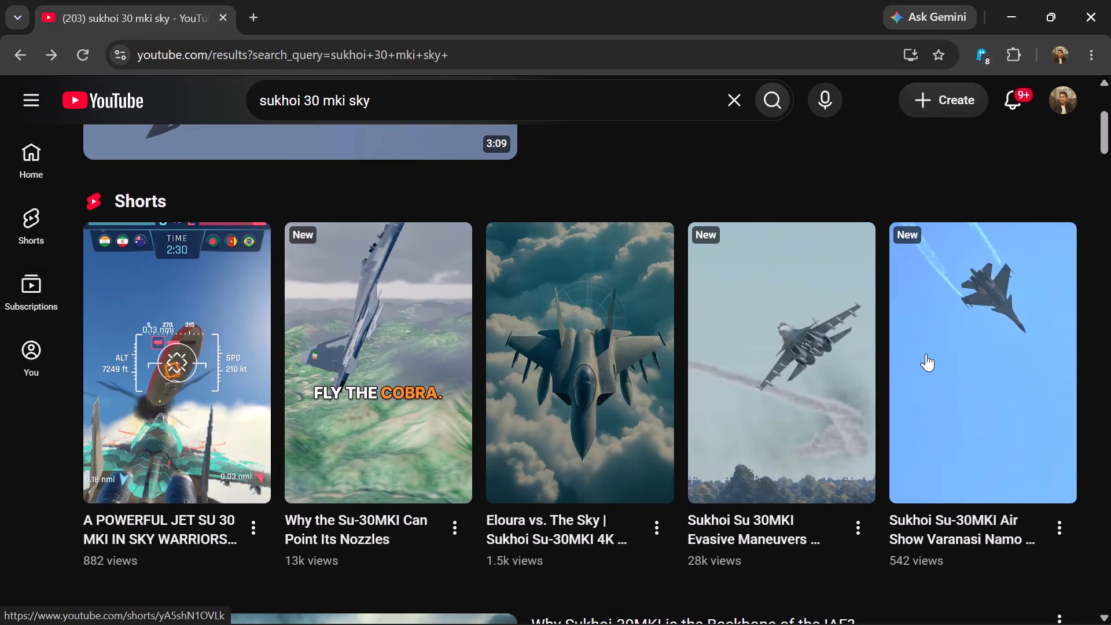
left_click(926, 354)
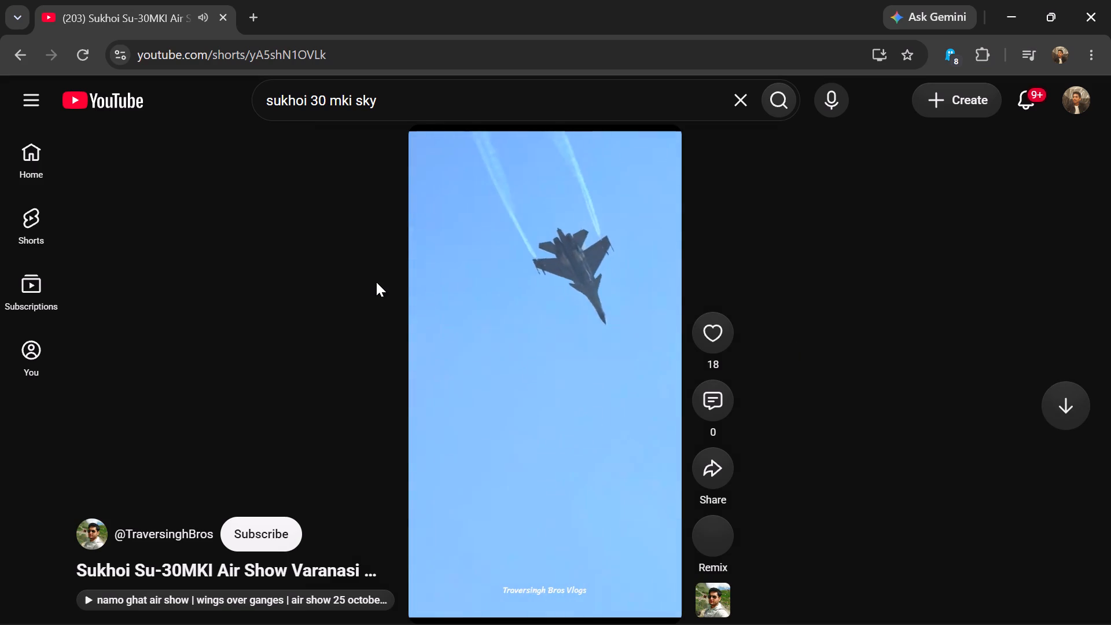
left_click(27, 61)
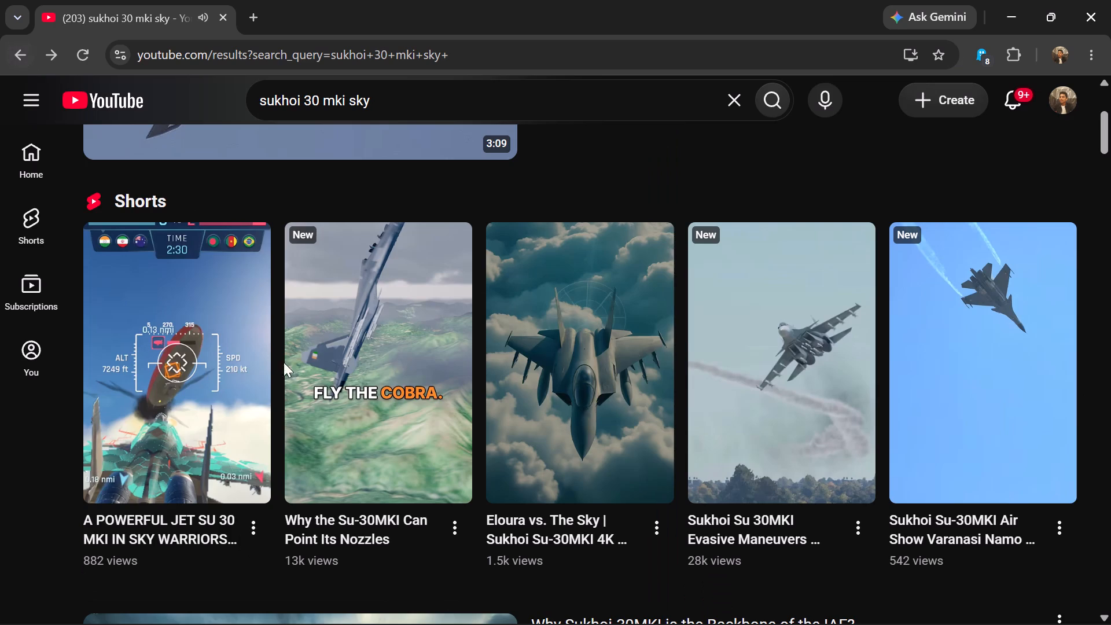
Preview the (4K) Sukhoi Su-30MKI Start up, Taxi & Take Off video in the results, skipping ahead to examine its shots.
scroll(287, 374, "down", 5)
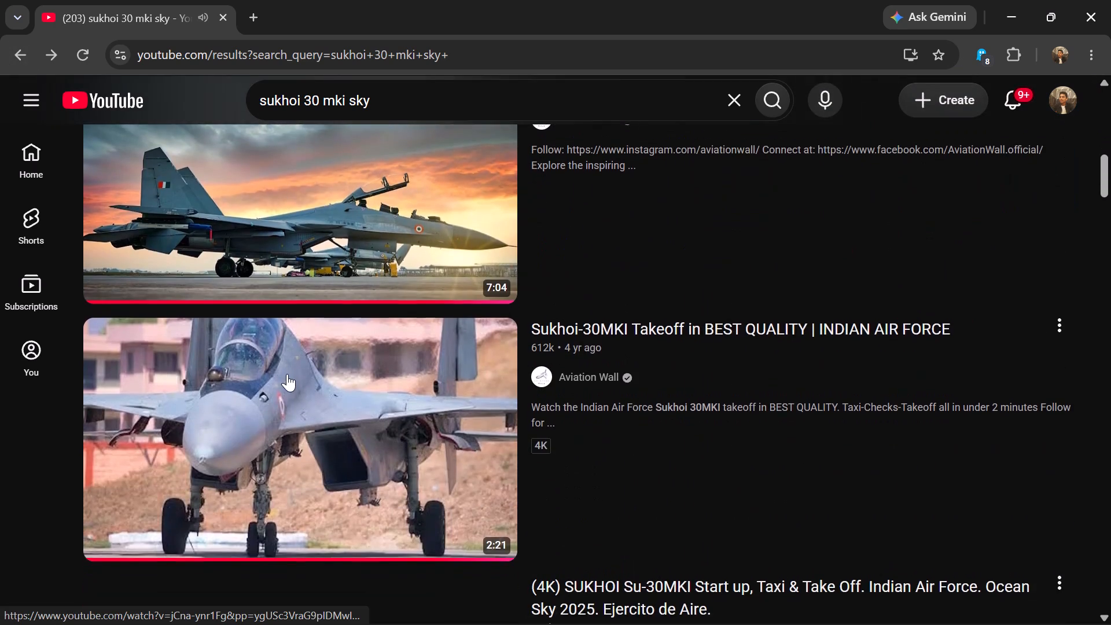
scroll(287, 374, "down", 4)
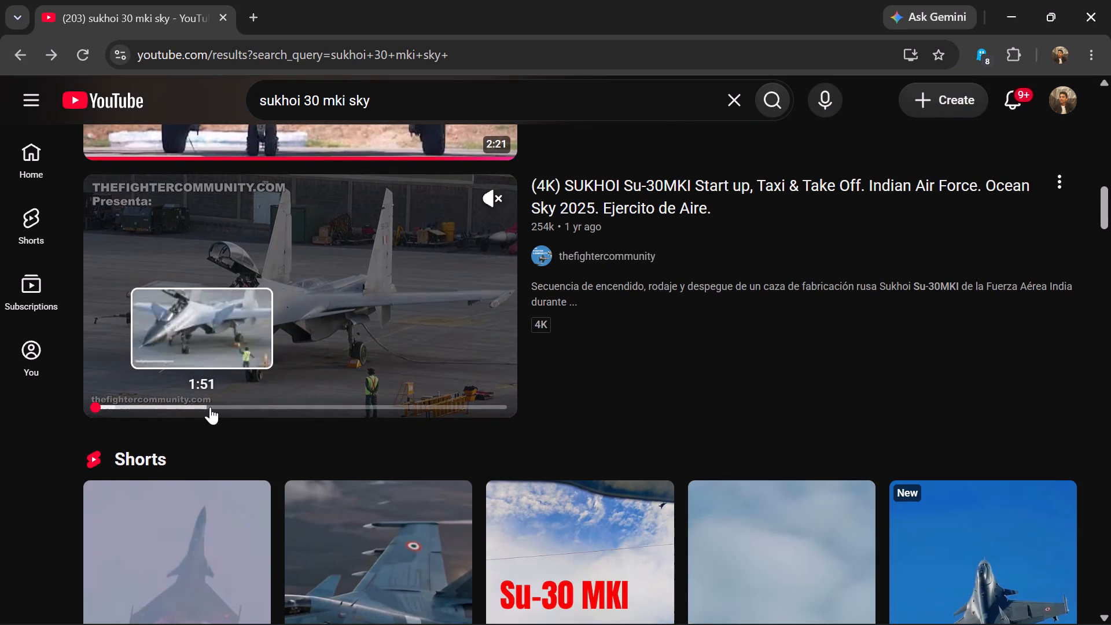
left_click(219, 405)
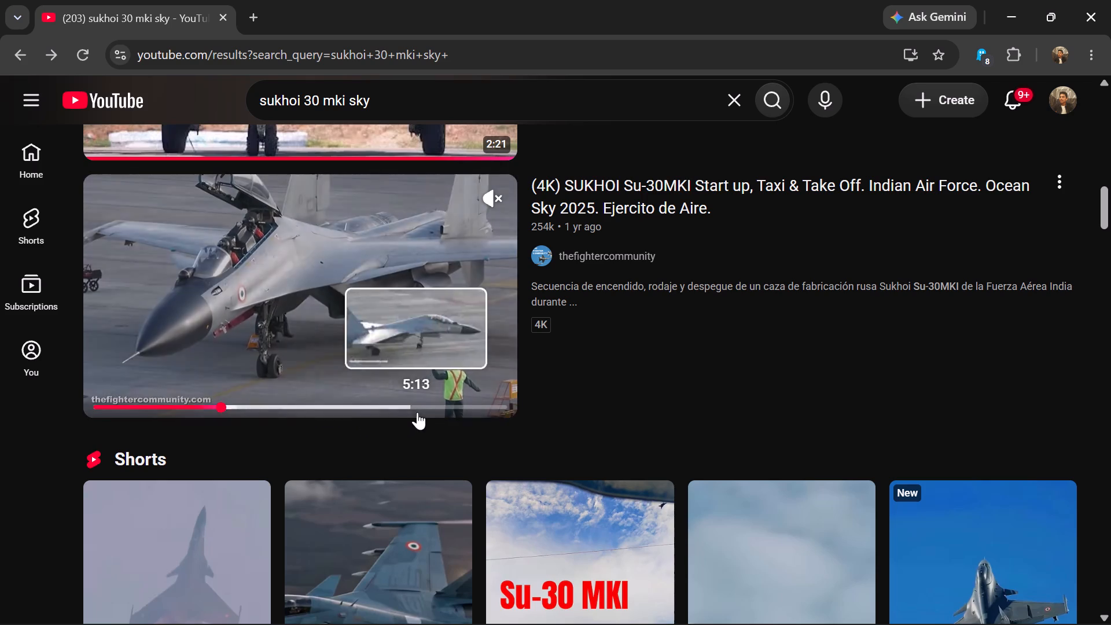
Open the Su-30 - Russia's Best Jet? video, skip ahead to examine its in-flight footage, and return to the results.
scroll(526, 462, "down", 3)
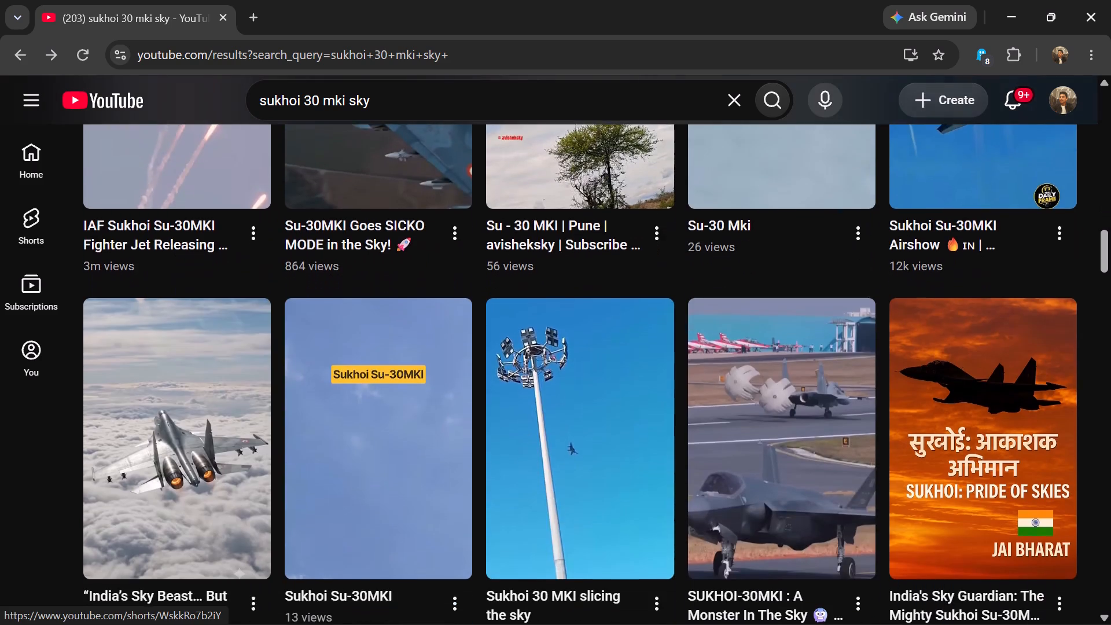
scroll(526, 462, "down", 5)
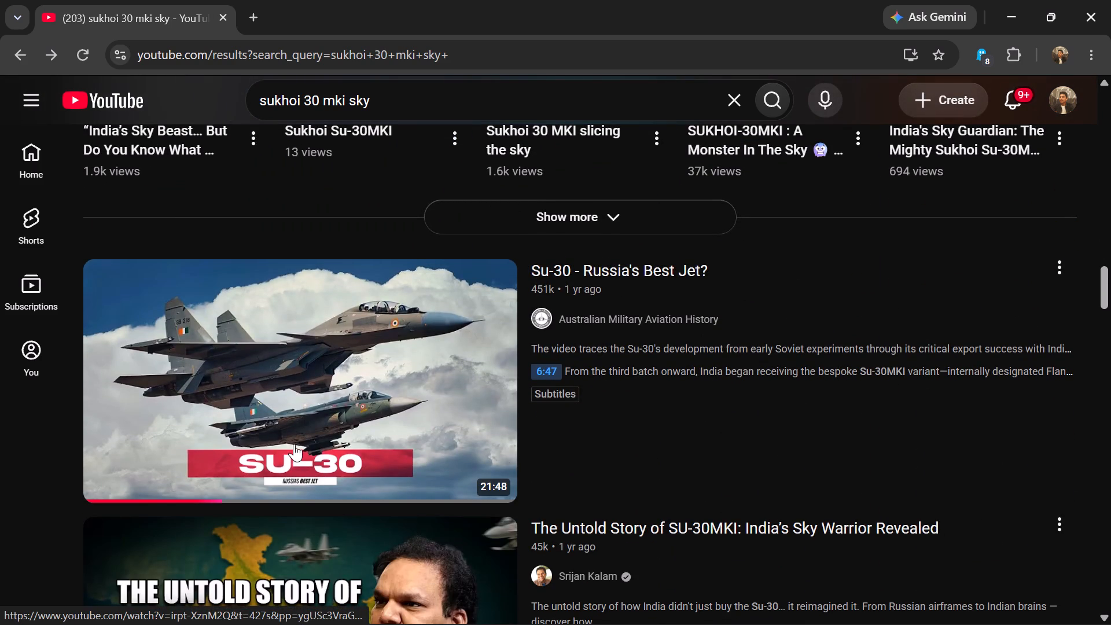
left_click(165, 500)
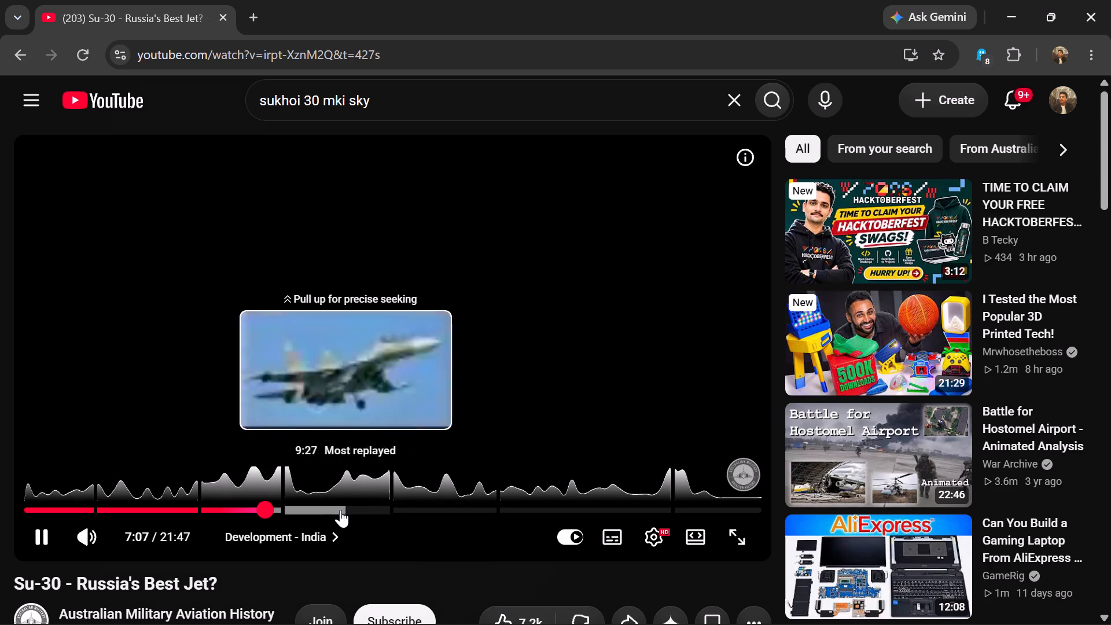
left_click(331, 507)
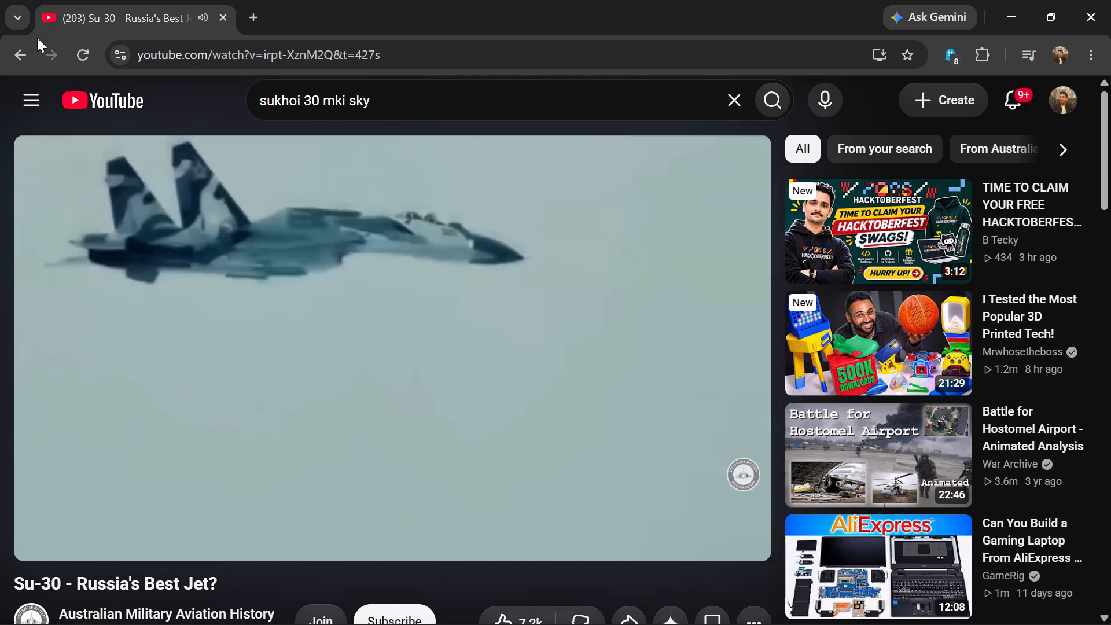
left_click(25, 54)
Look further through the results and preview the Sukhoi Su-30MKM Dances in the Sky over Singapore video from a later point.
scroll(224, 408, "down", 1)
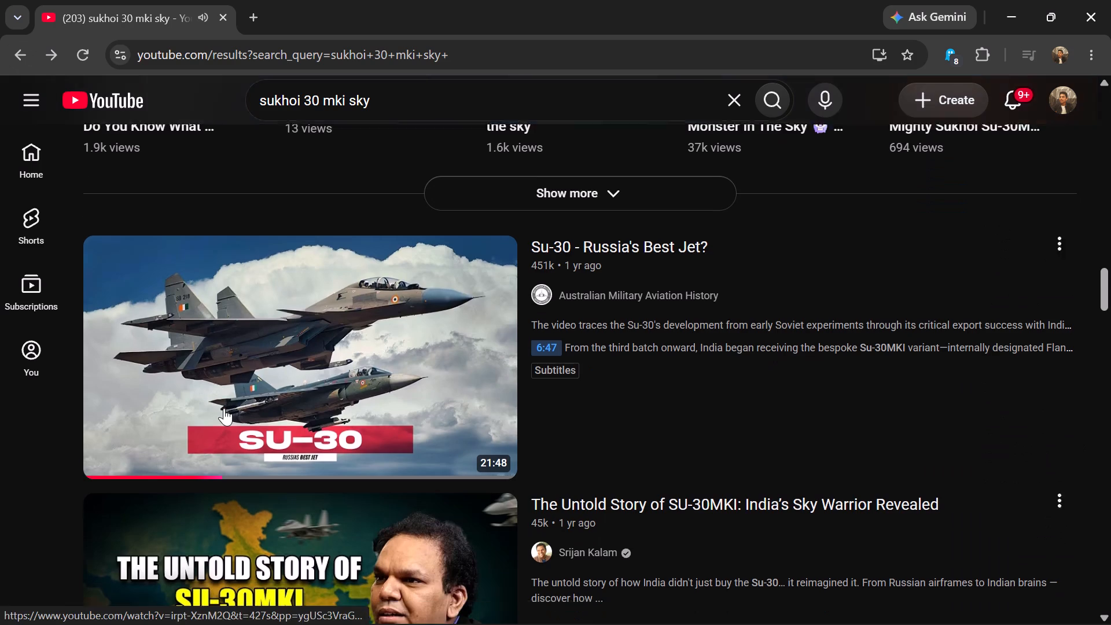
scroll(224, 408, "down", 3)
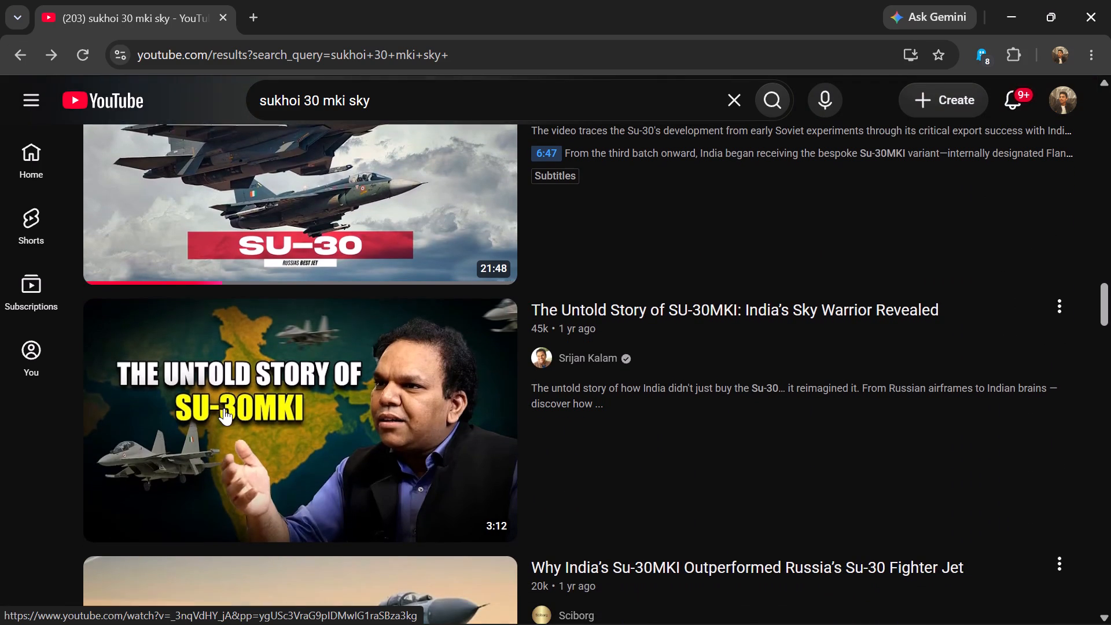
scroll(224, 408, "down", 3)
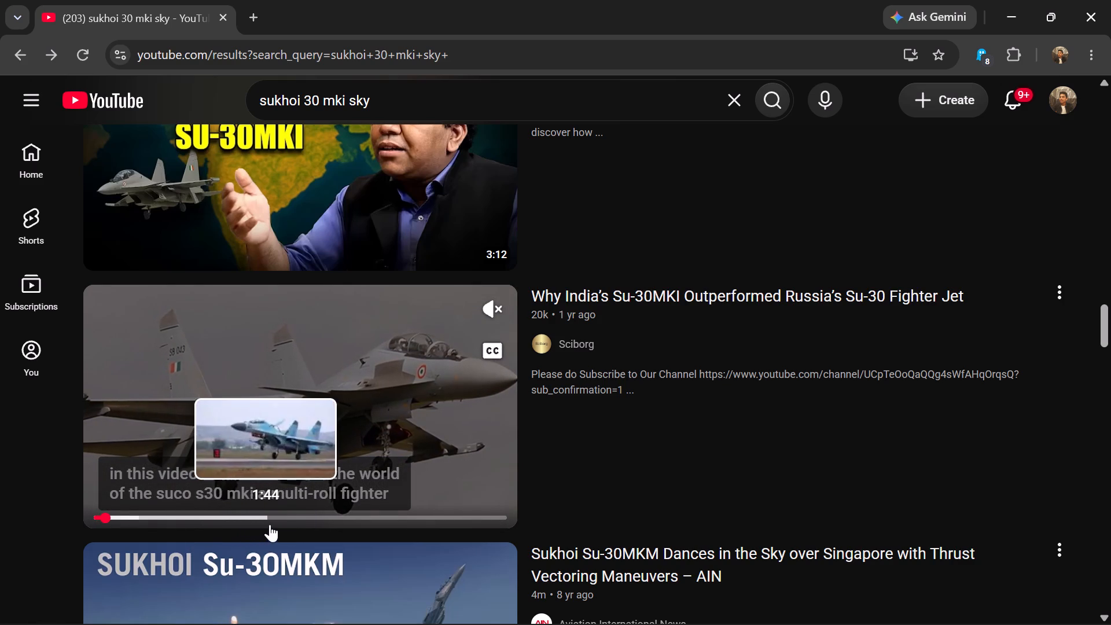
scroll(292, 524, "down", 2)
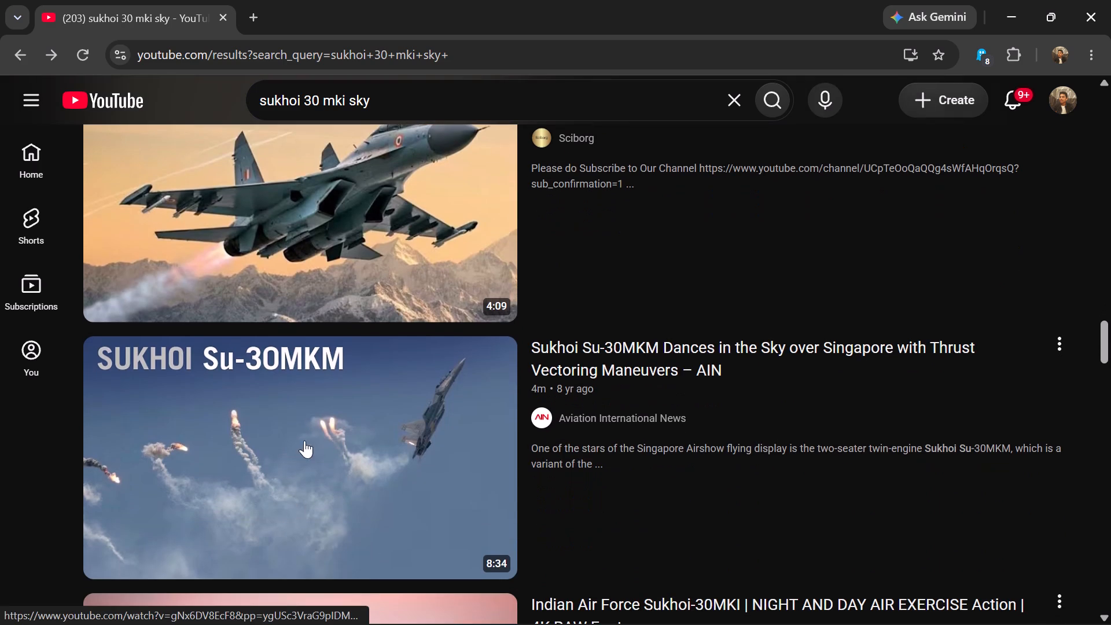
scroll(342, 511, "down", 1)
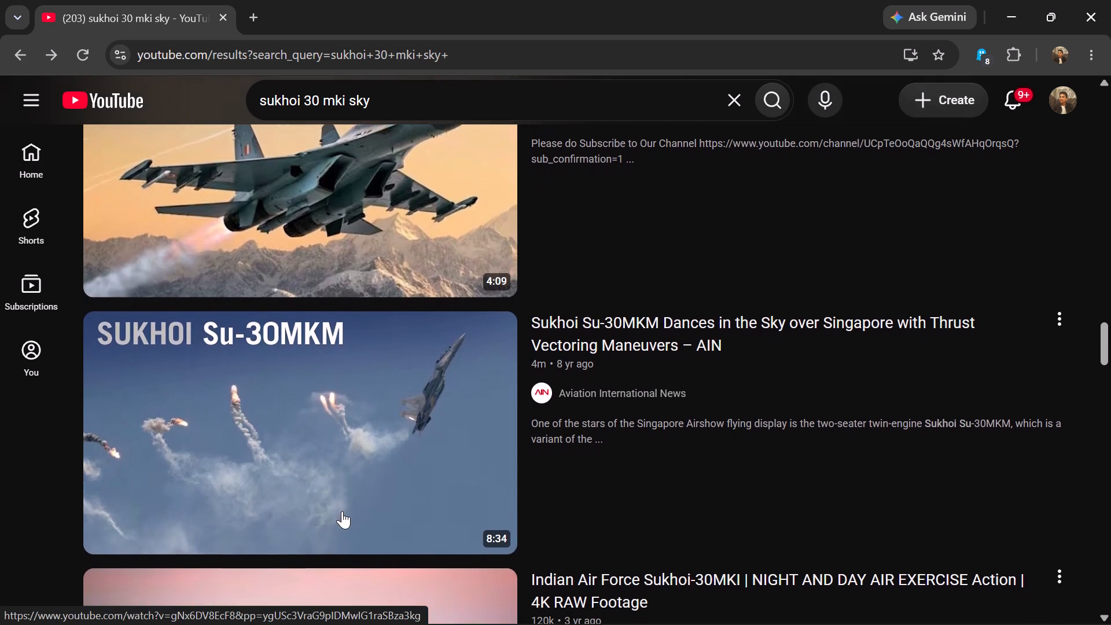
scroll(342, 511, "down", 1)
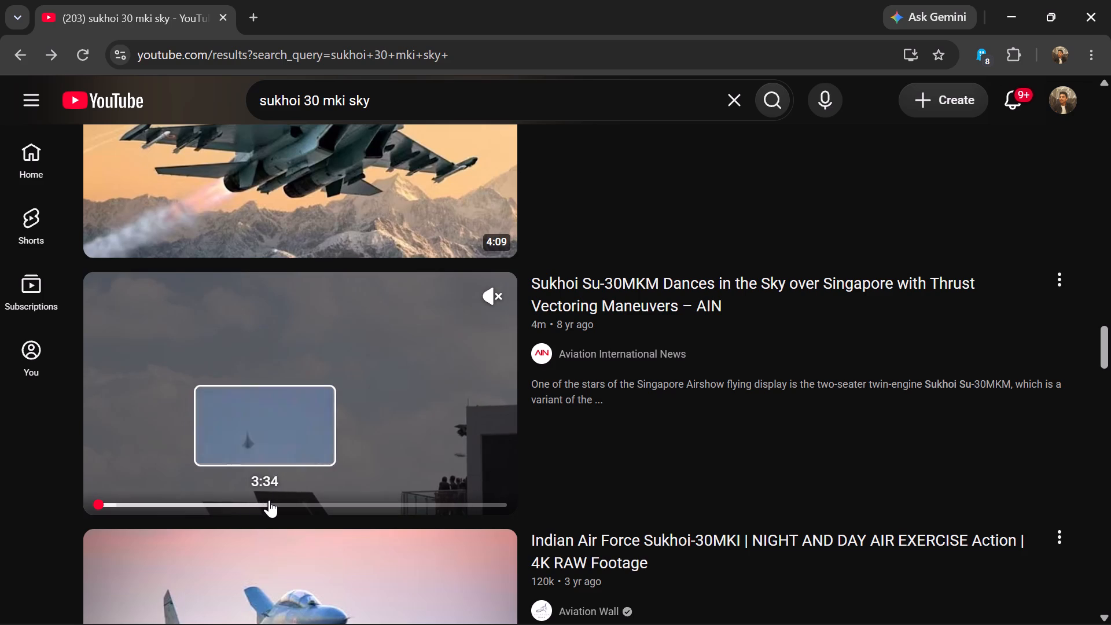
left_click(239, 502)
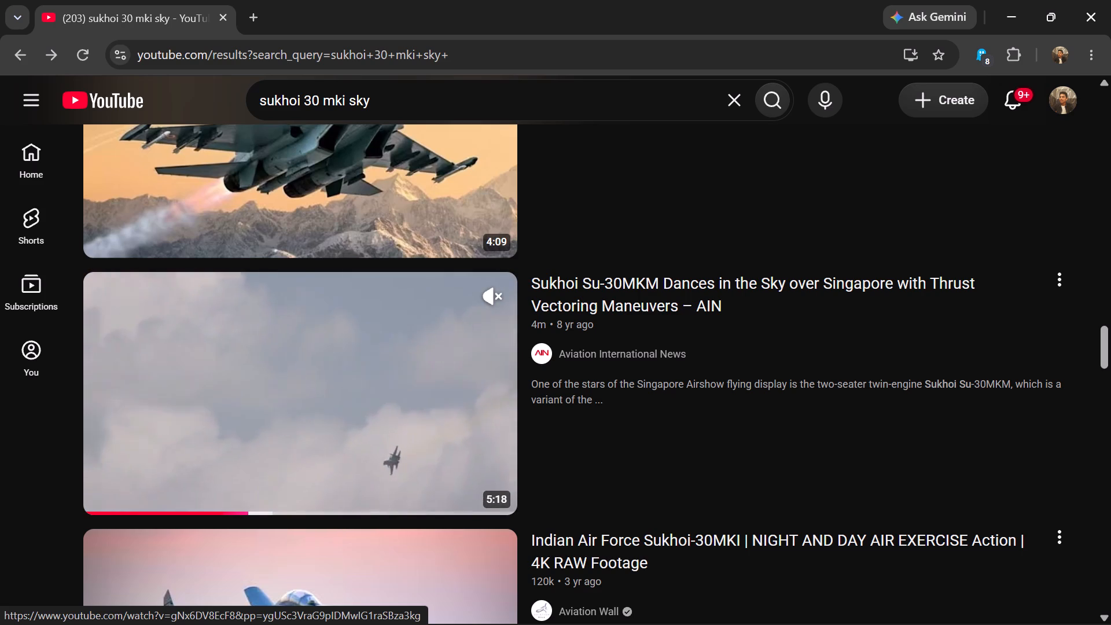
Look further through the results and skip through the preview of IAF Sukhoi Su-30MKI: The Backbone of the Indian Air Force.
scroll(288, 476, "down", 1)
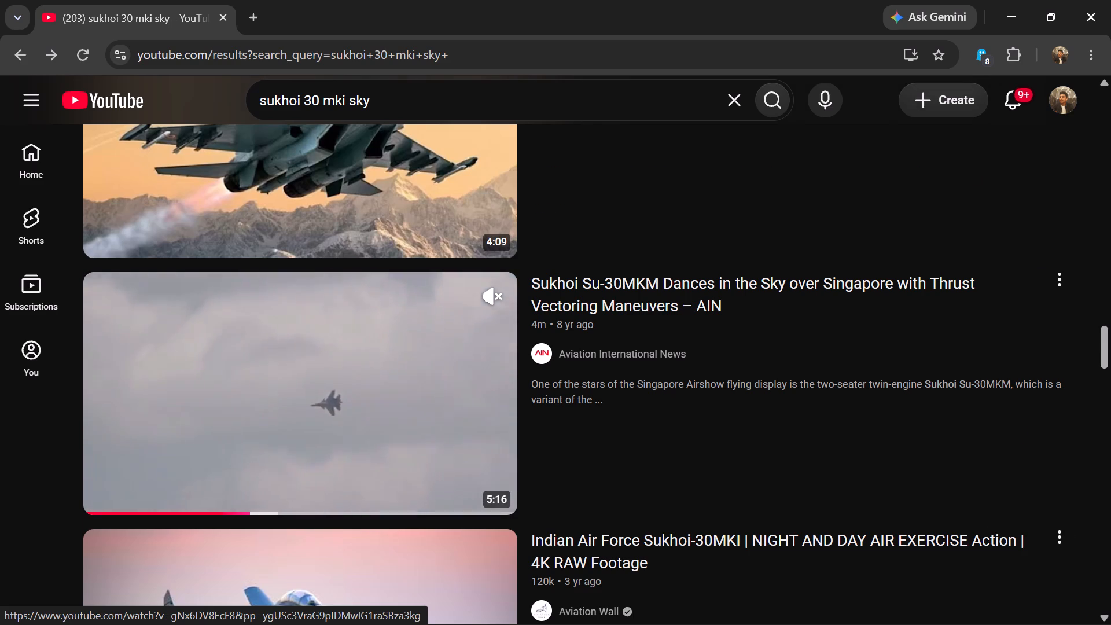
scroll(288, 476, "down", 2)
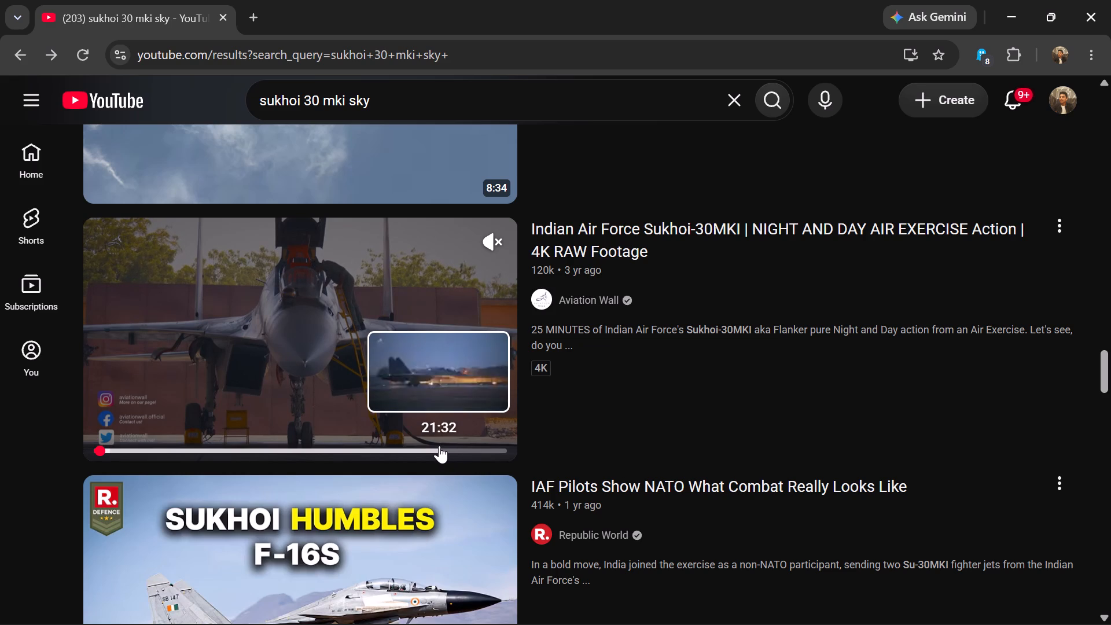
scroll(296, 461, "down", 1)
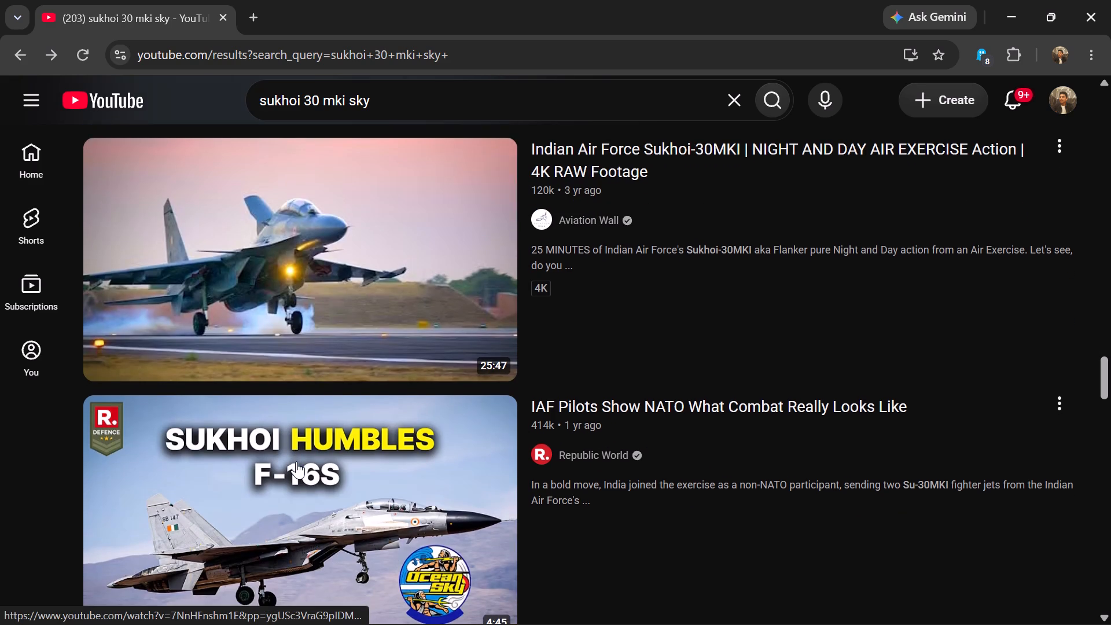
scroll(296, 461, "down", 7)
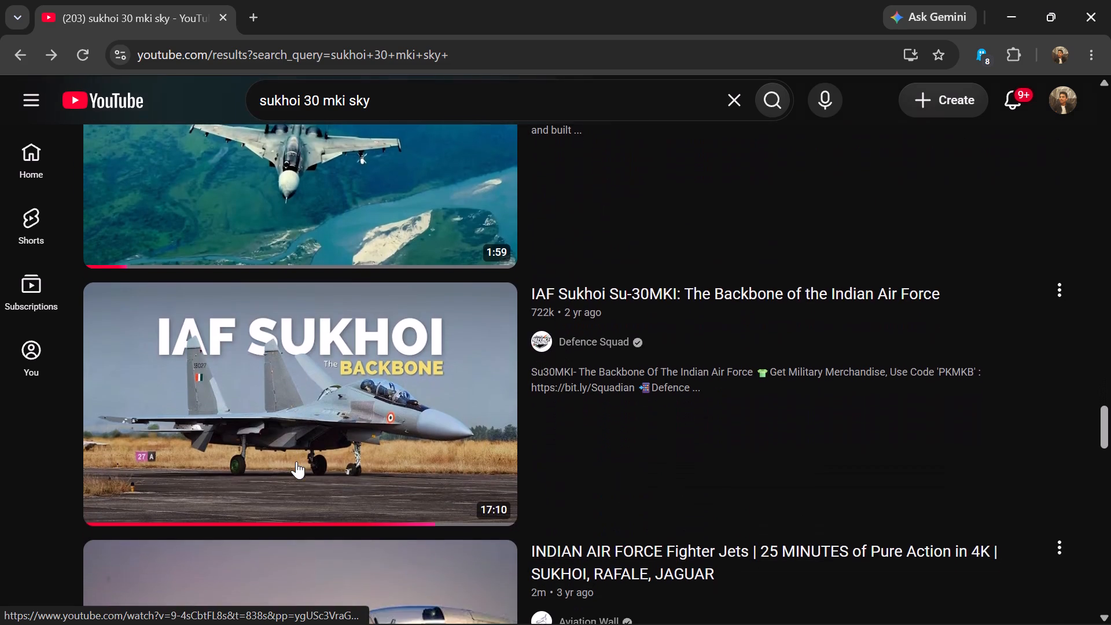
scroll(296, 461, "down", 1)
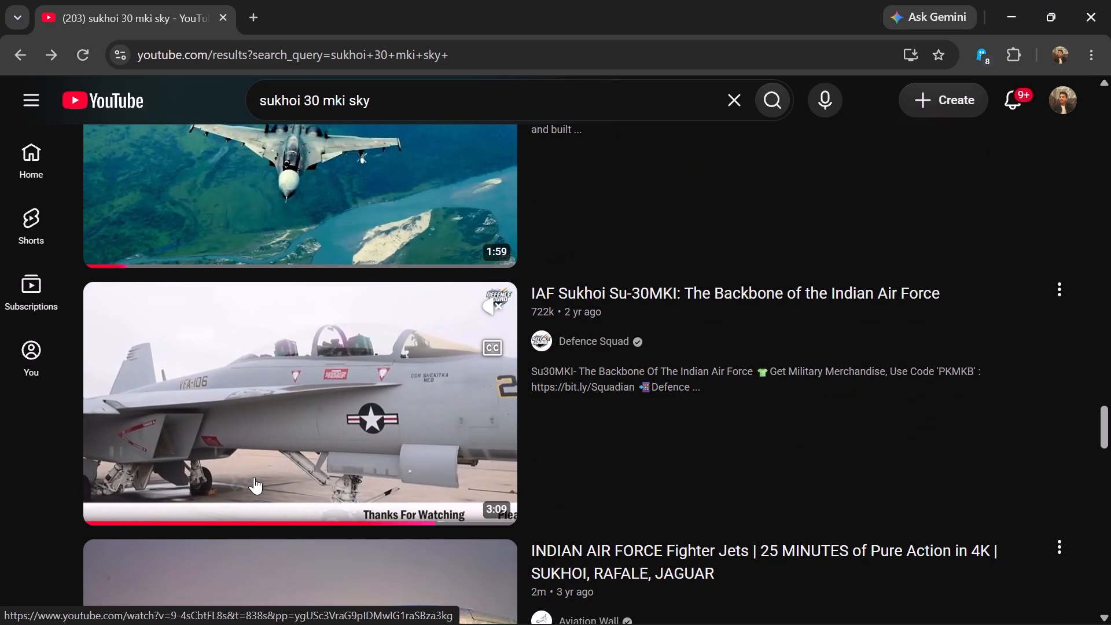
left_click_drag(311, 515, 281, 515)
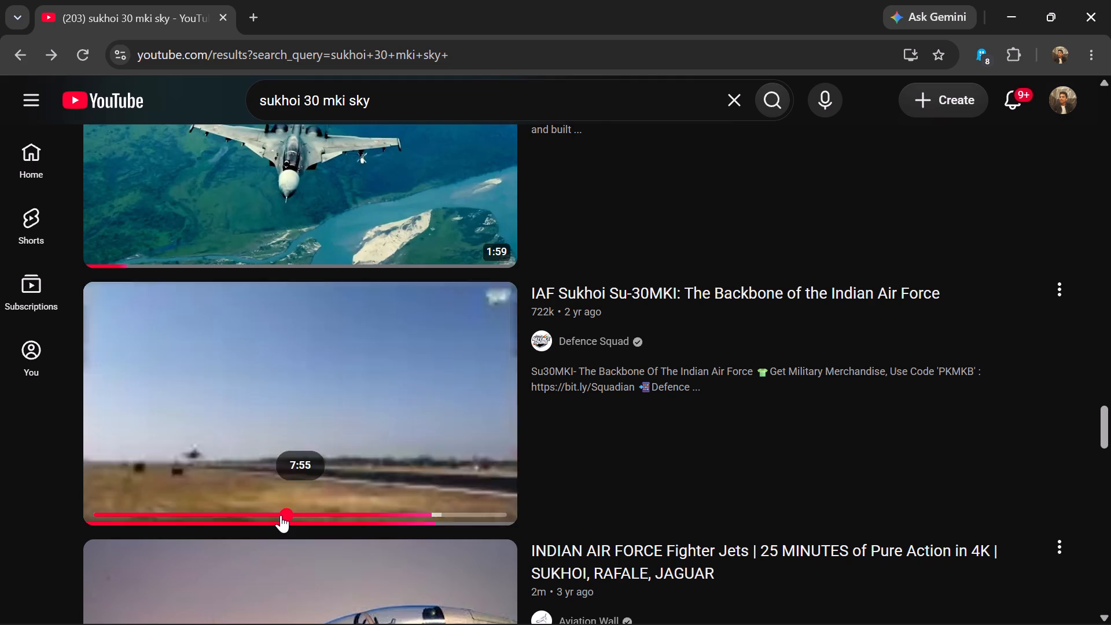
left_click_drag(281, 515, 159, 506)
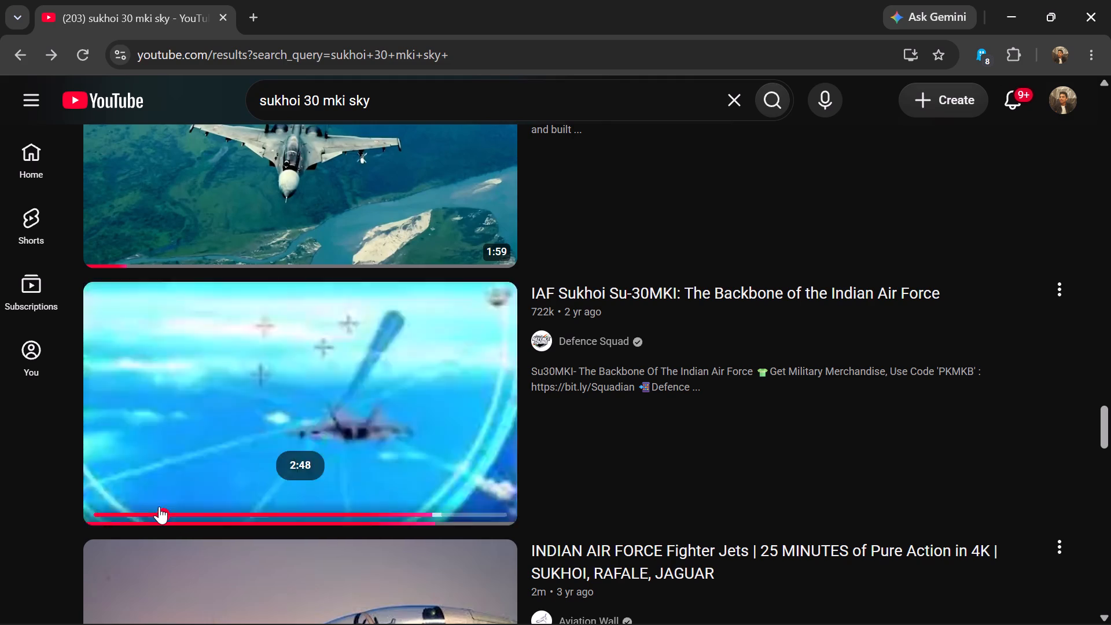
left_click_drag(159, 506, 157, 505)
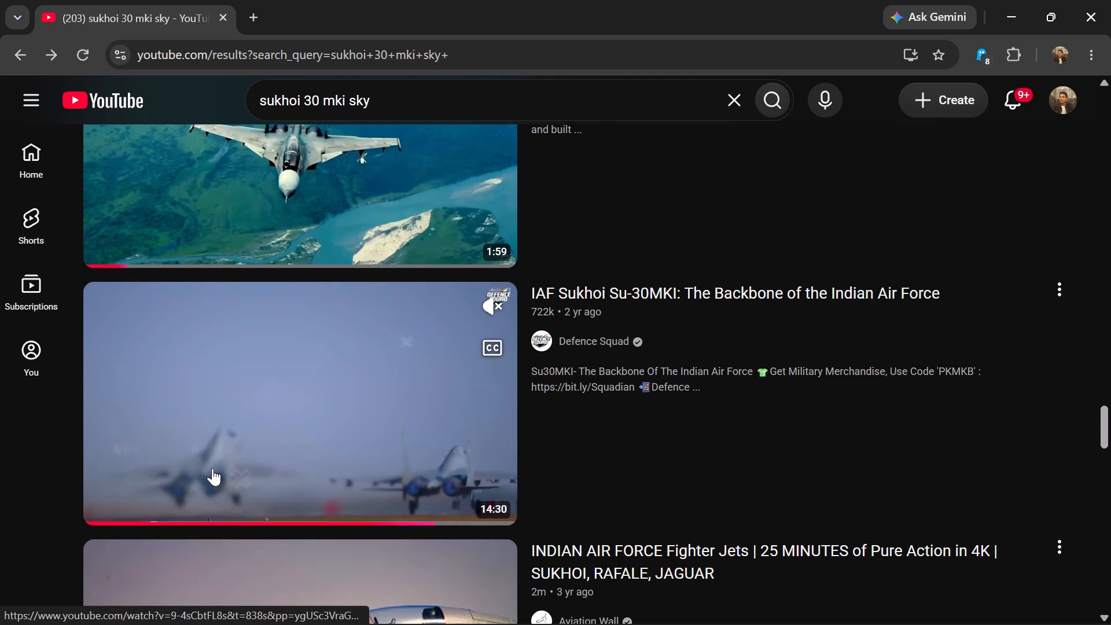
Look further through the results and preview the INDIAN AIR FORCE Fighter Jets 25 MINUTES and Sukhoi Su-57 - Pushing the Limits videos.
scroll(212, 468, "down", 3)
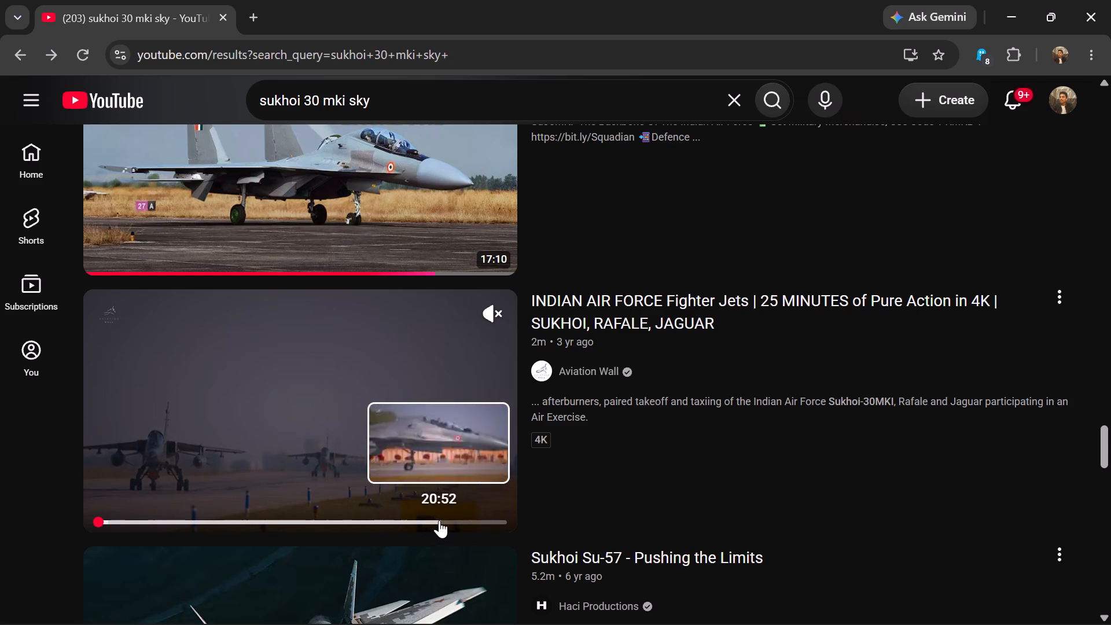
scroll(352, 450, "down", 3)
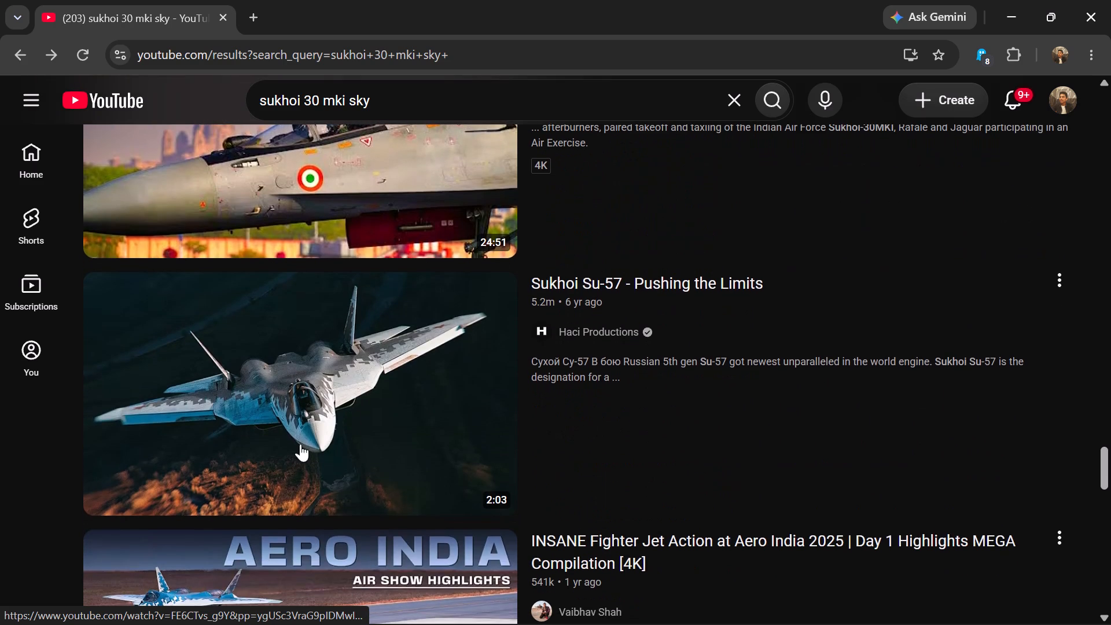
scroll(296, 394, "down", 1)
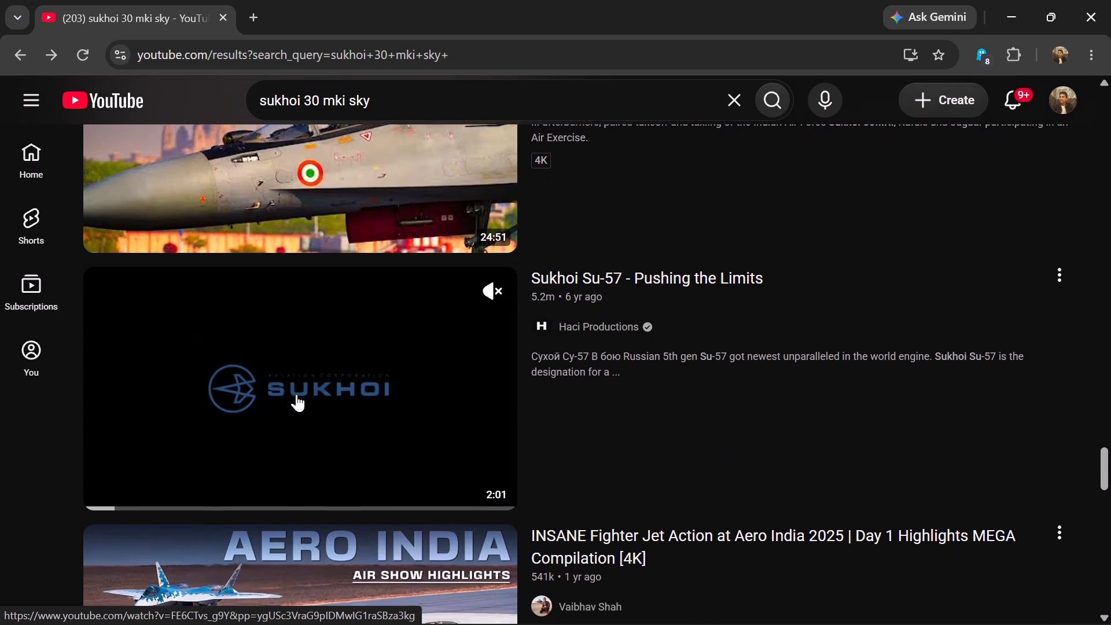
Preview the INSANE Fighter Jet Action at Aero India 2025 compilation in the results, skipping ahead repeatedly to examine its flying shots.
scroll(296, 394, "down", 3)
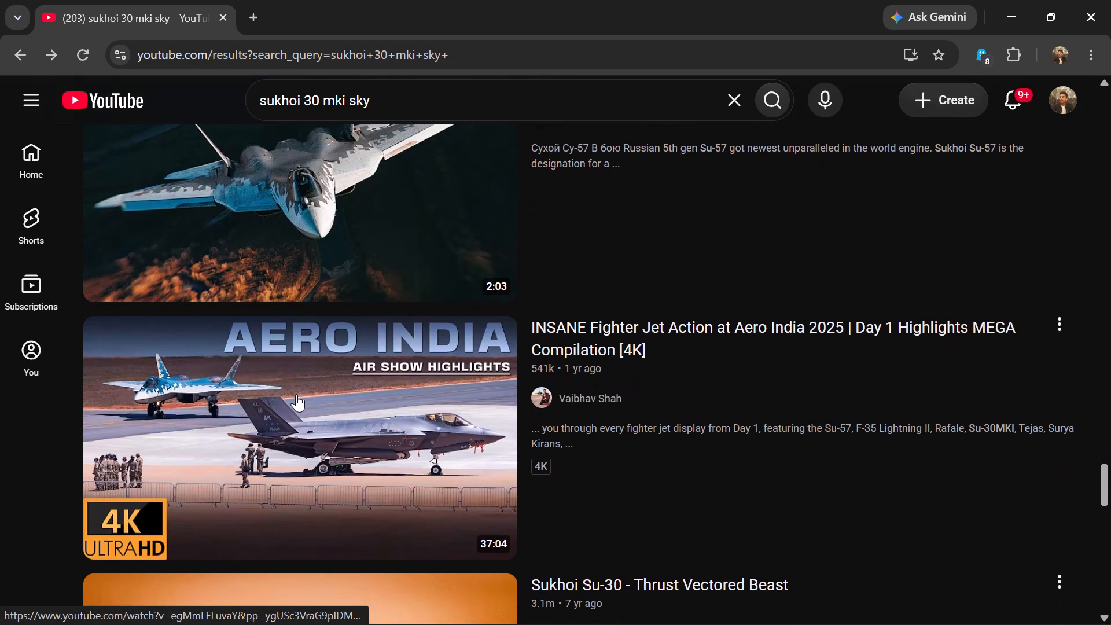
scroll(296, 394, "down", 1)
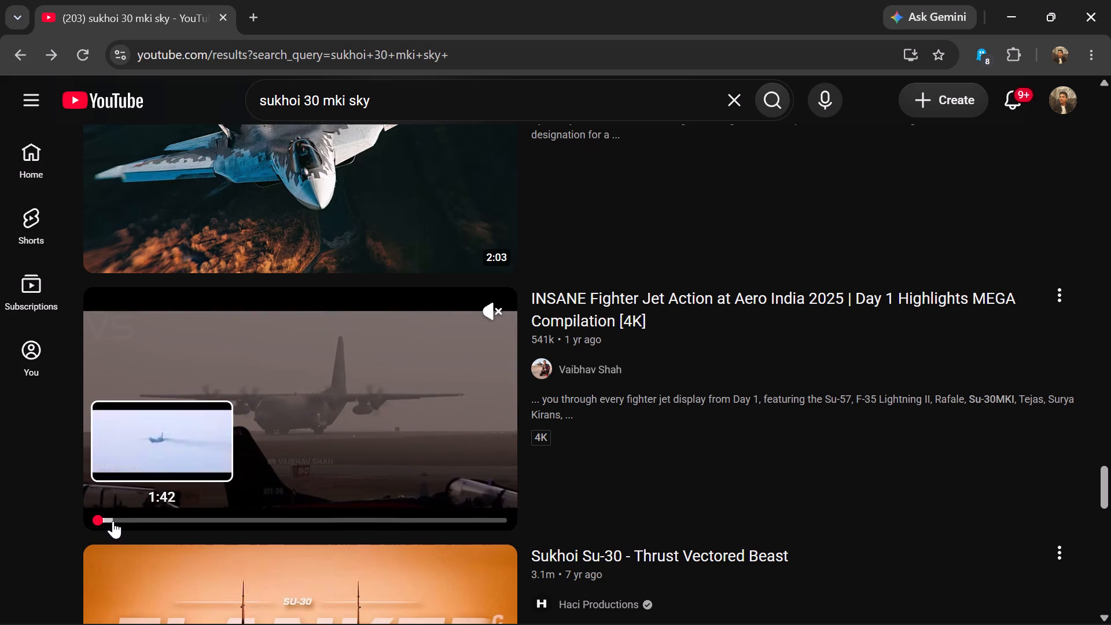
left_click(113, 521)
left_click_drag(113, 521, 138, 519)
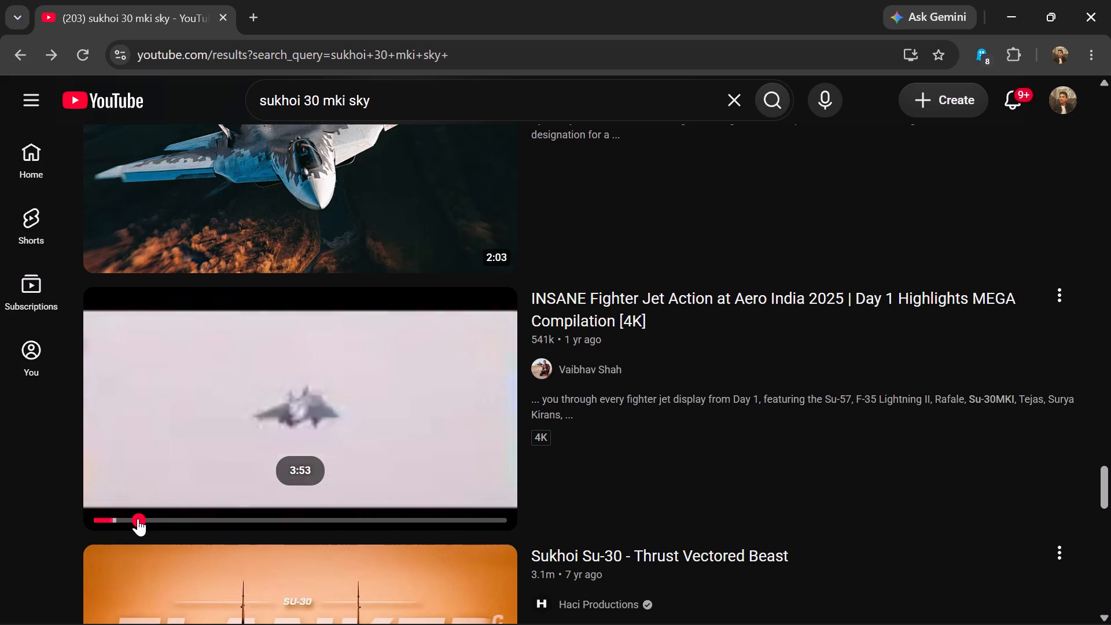
left_click_drag(138, 519, 190, 519)
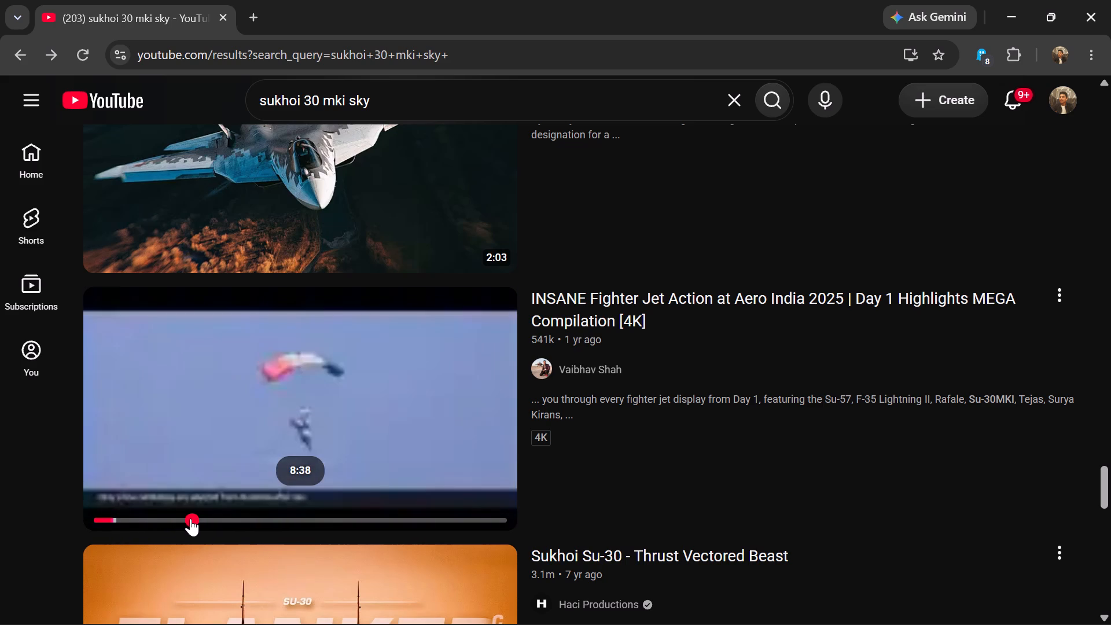
left_click_drag(190, 519, 234, 519)
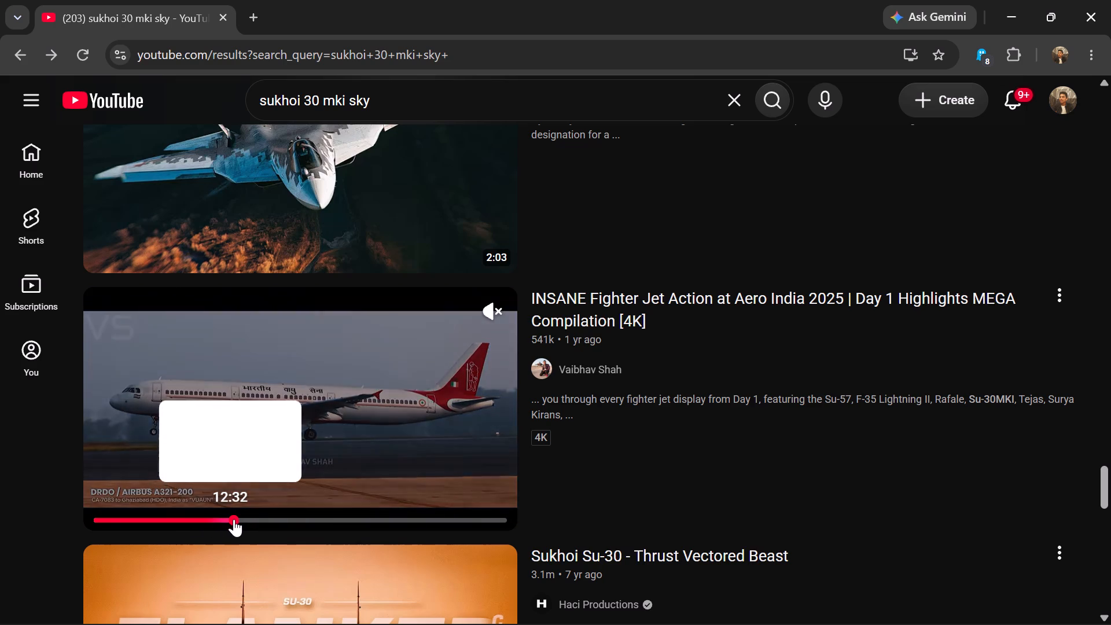
left_click(263, 510)
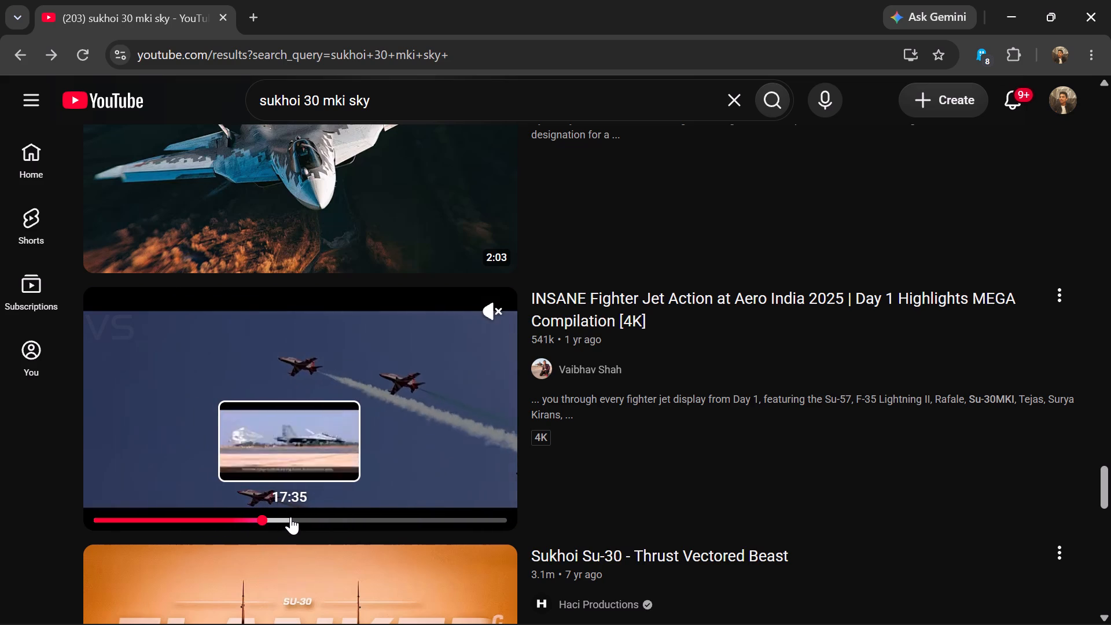
left_click(290, 517)
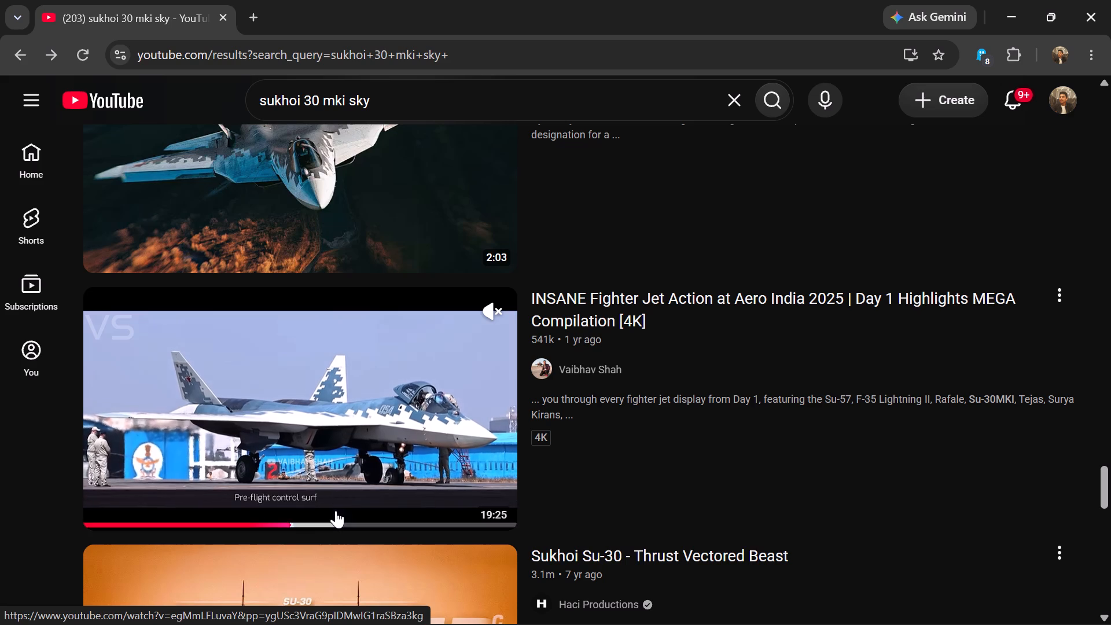
left_click(330, 519)
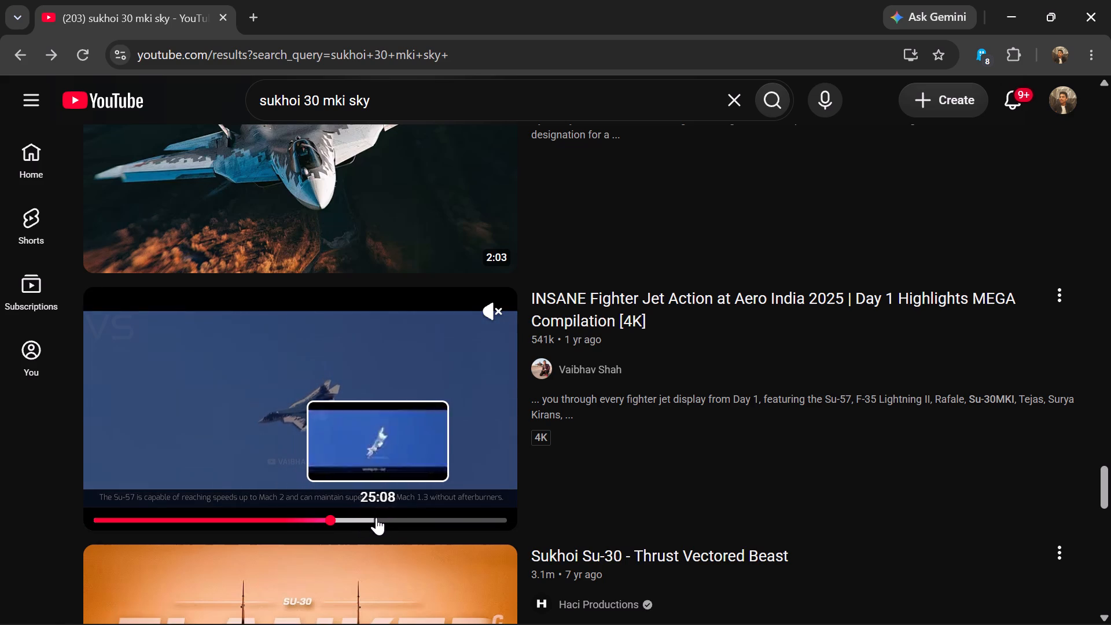
Look through the results beyond the Aero India 2025 compilation for more usable fighter-jet footage.
scroll(337, 425, "down", 2)
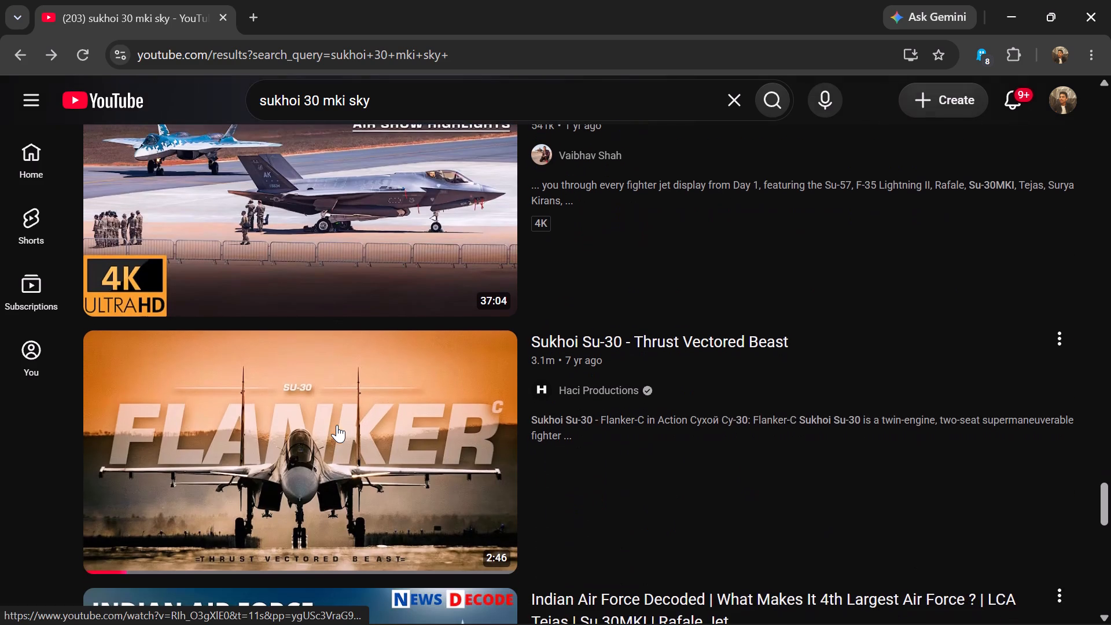
scroll(337, 425, "down", 1)
scroll(278, 454, "down", 3)
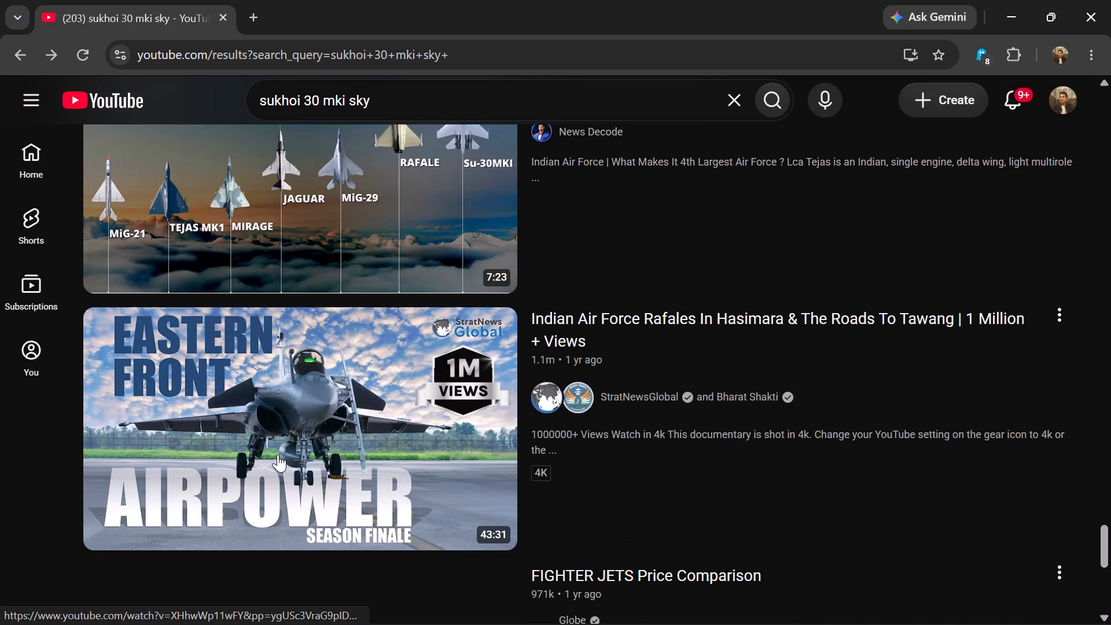
scroll(278, 454, "down", 2)
scroll(278, 454, "up", 6)
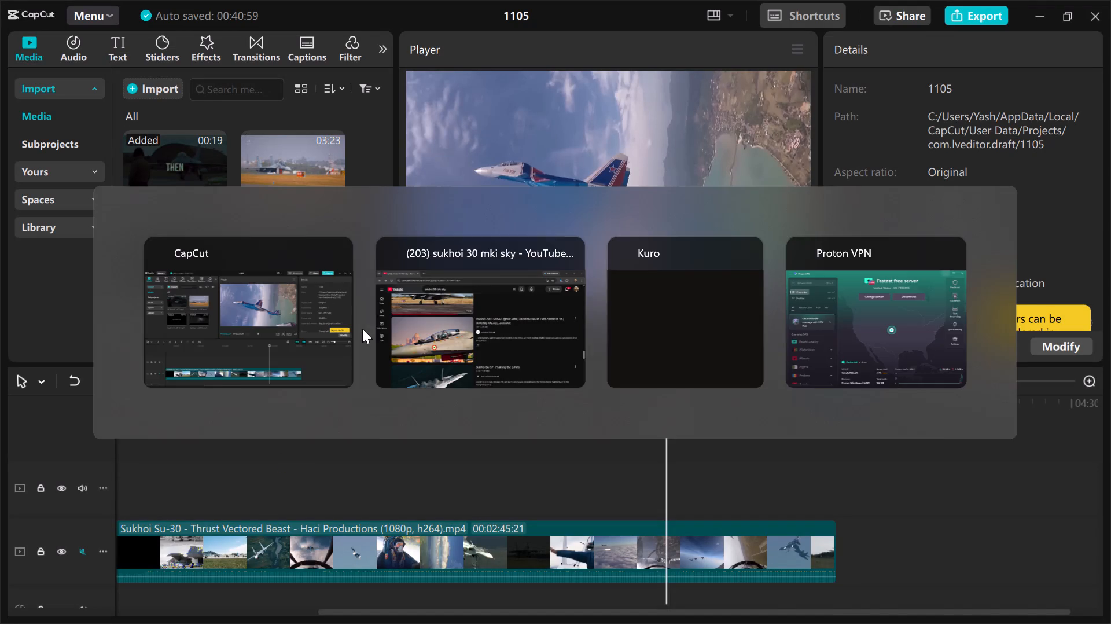
Replace the YouTube search with "Suryakiran air show raw footage" and run it.
left_click_drag(415, 106, 410, 105)
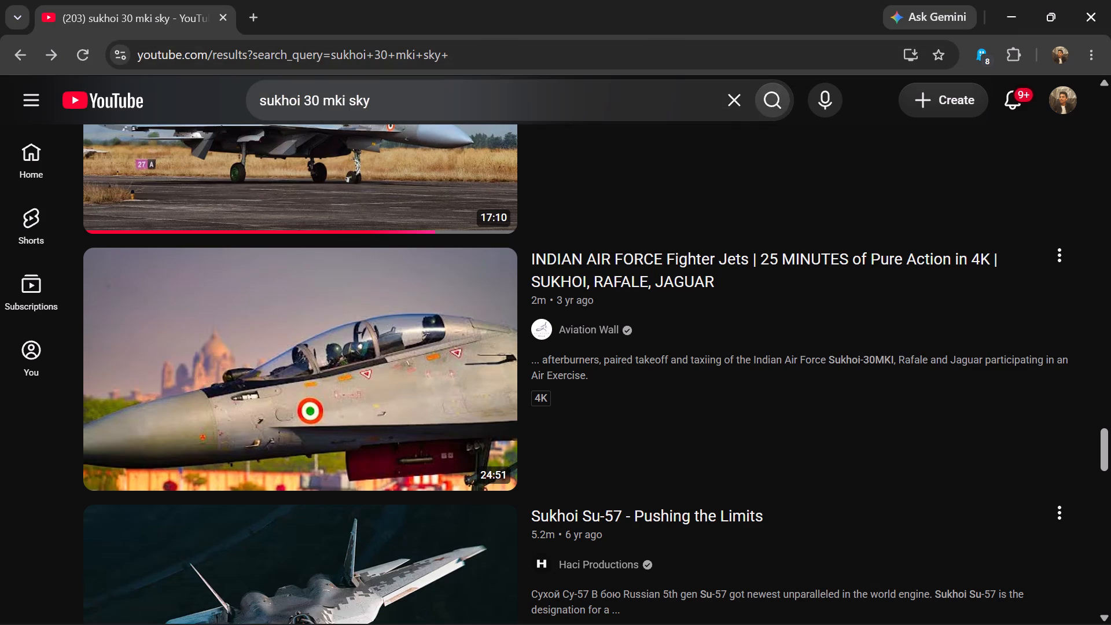
left_click_drag(410, 105, 259, 90)
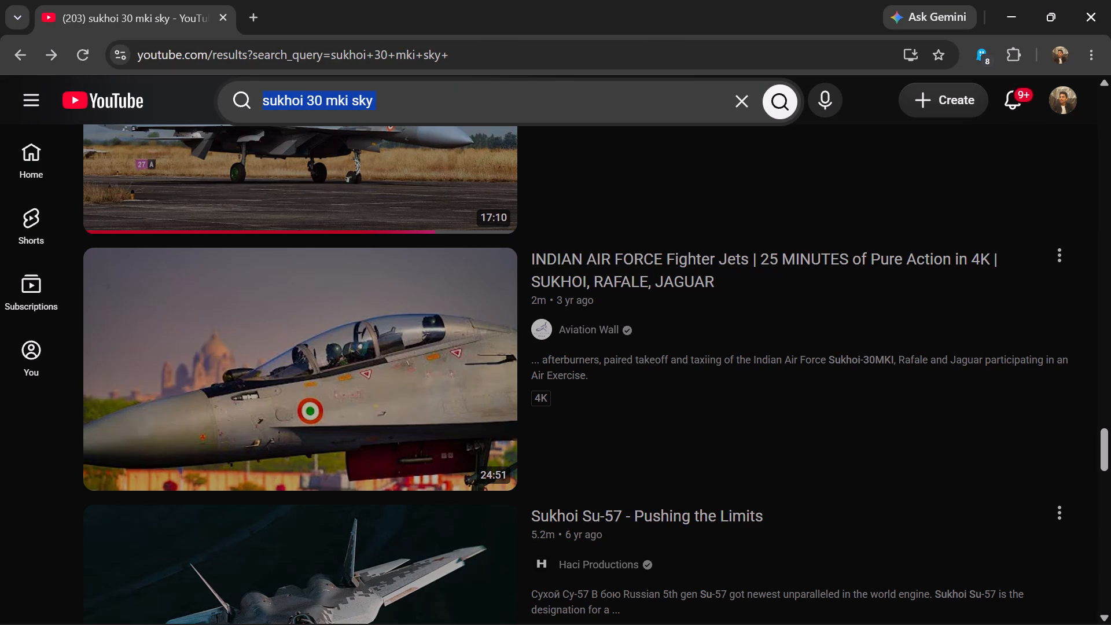
type("Suryakira")
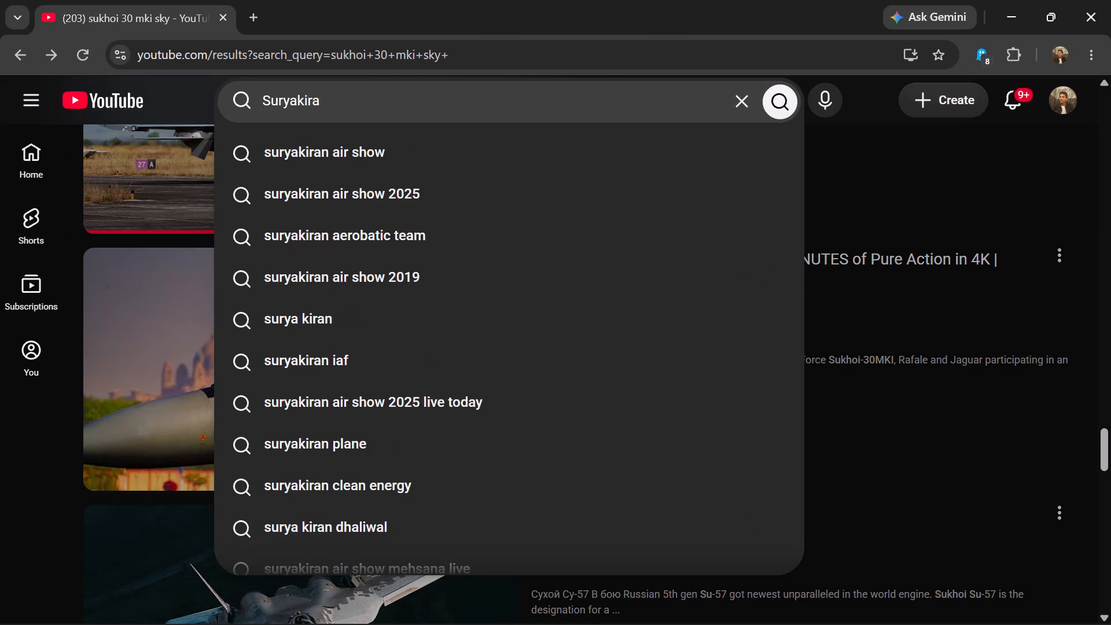
key("n")
key("space")
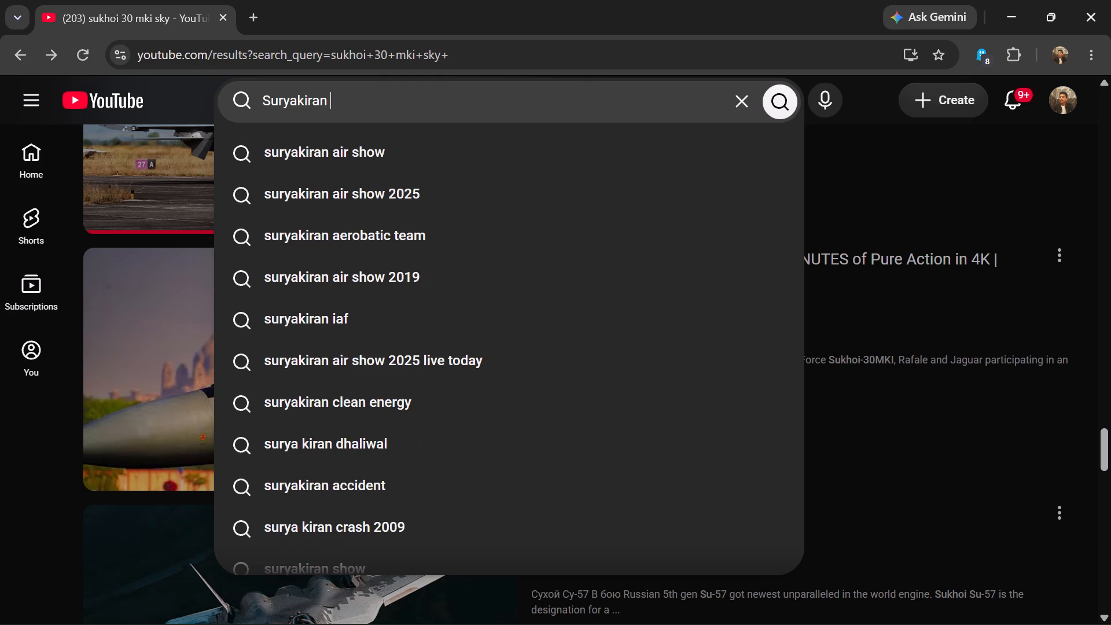
type("ai")
type("r show raw")
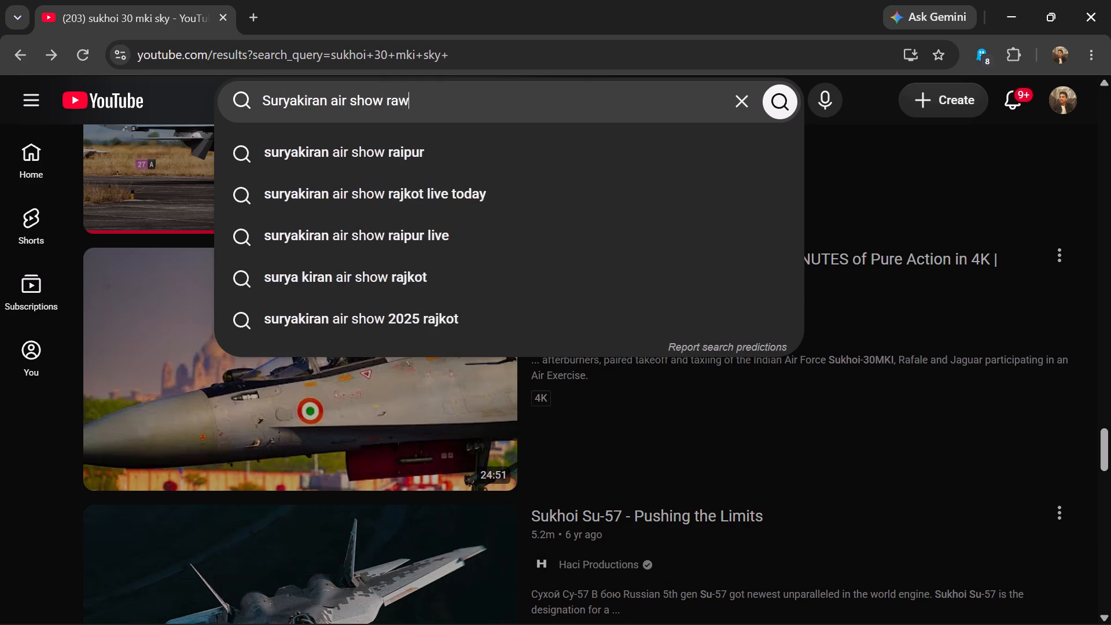
key("space")
type("footage")
key("Return")
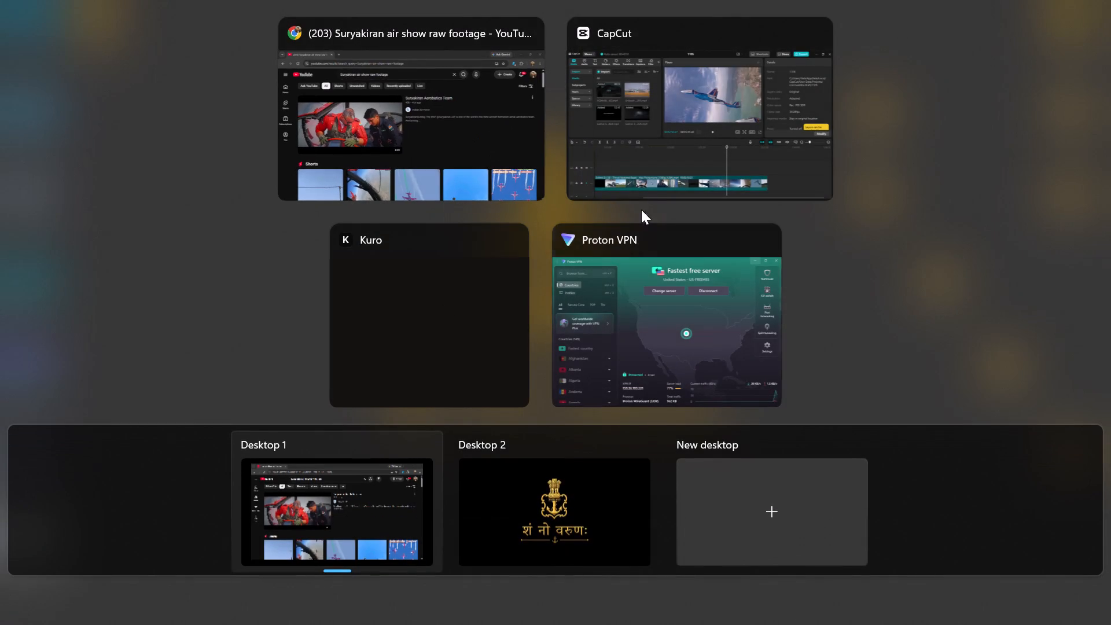
Close the CapCut editor window holding the open project.
left_click(816, 36)
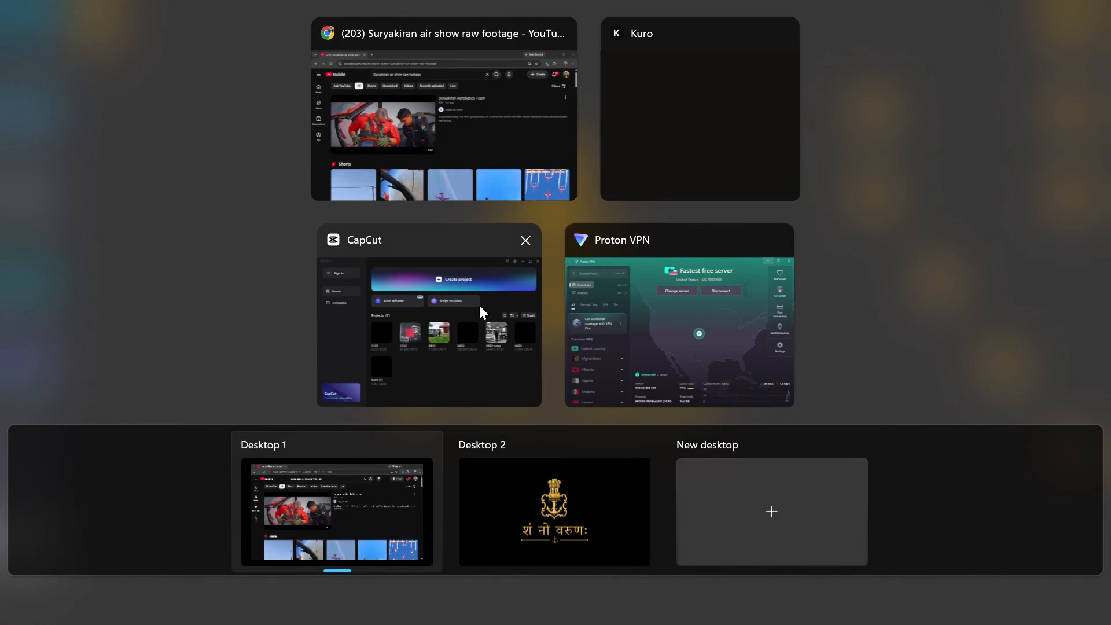
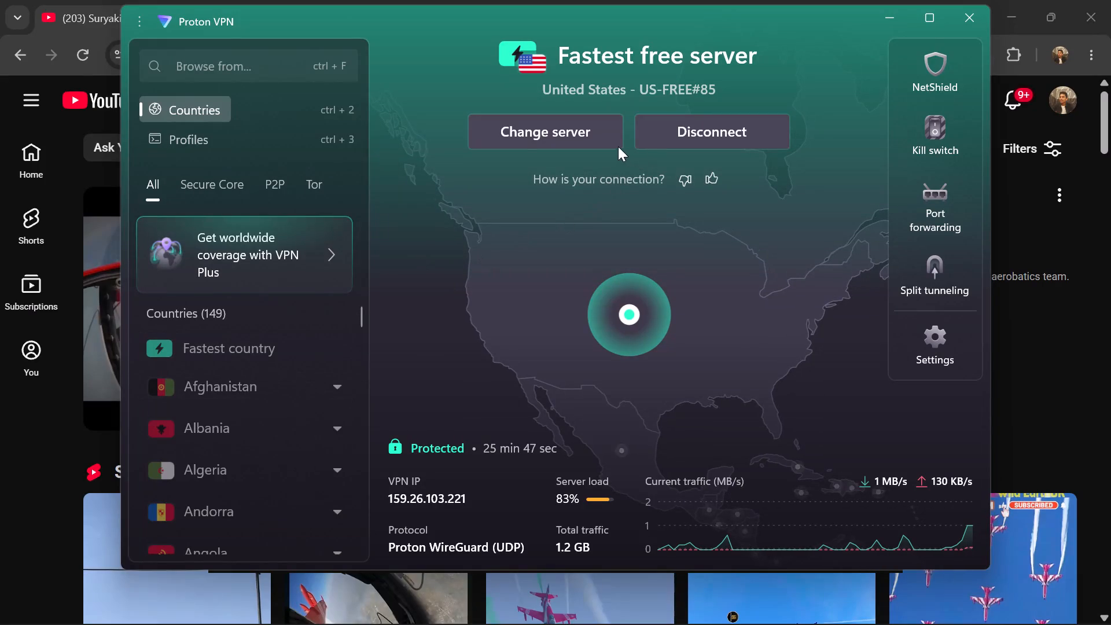
Disconnect Proton VPN from the fastest free server in the United States.
left_click(685, 139)
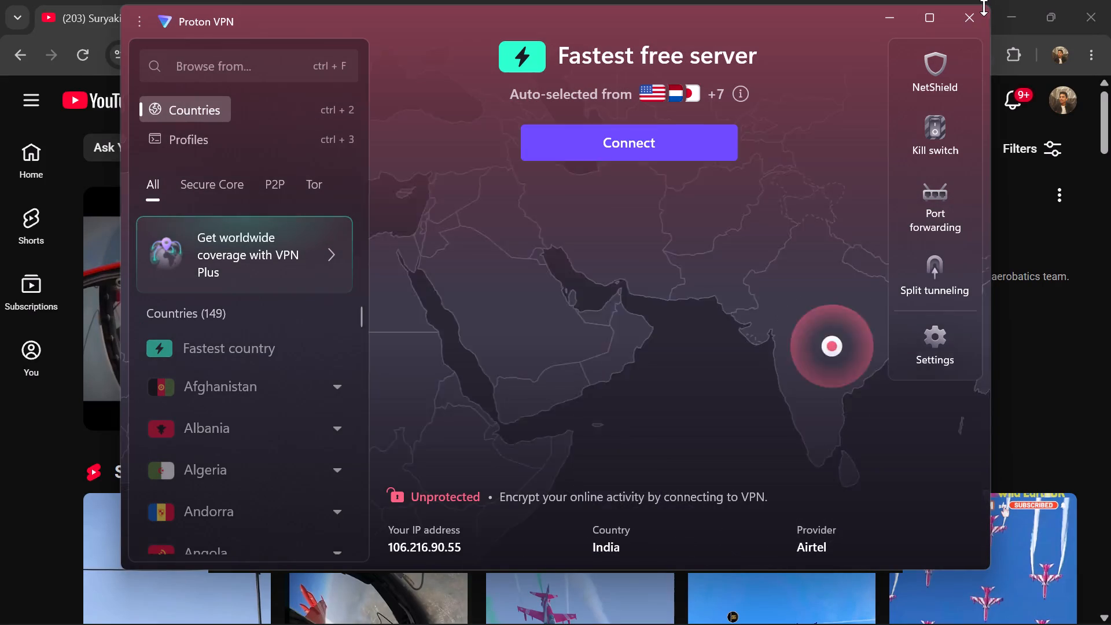